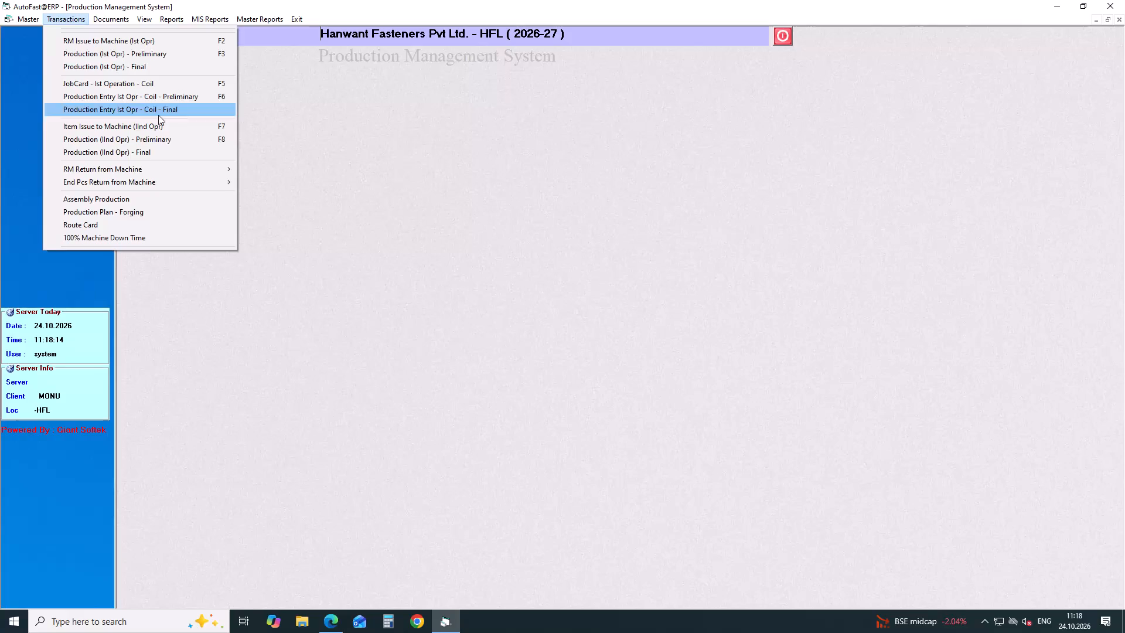
Open a new Item Issue to Machine (IInd Opr) entry, accepting the proposed issue number and the date 23.10.2026.
left_click(184, 127)
key("Return")
key("Return")
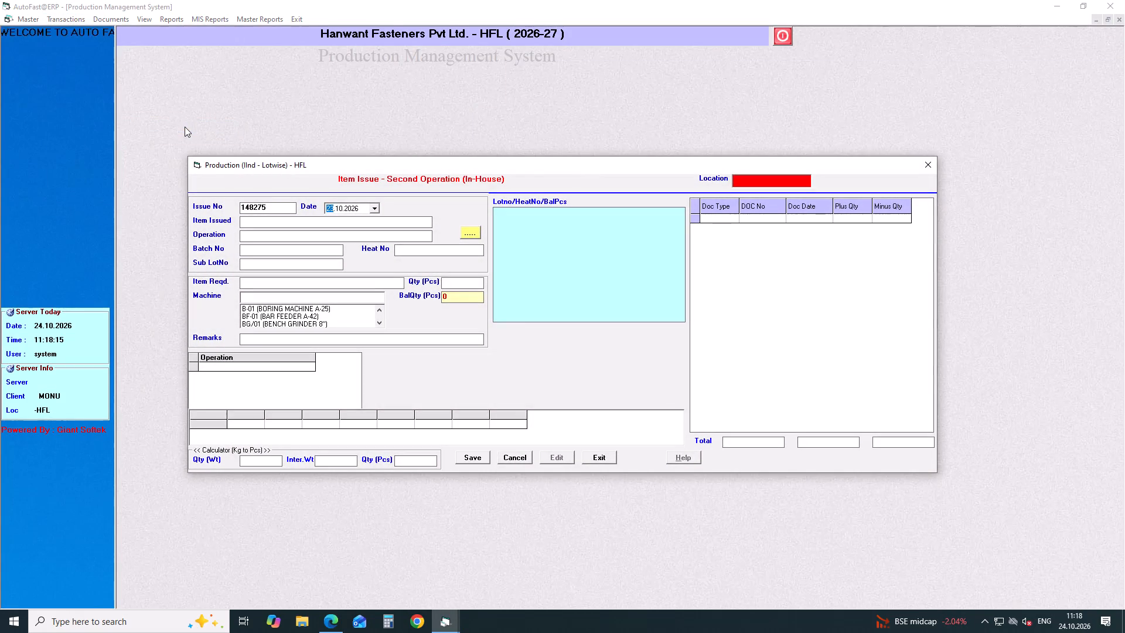
key("Return")
Look up items starting with "ht int" and choose HT INTEGRATED BUTTON SCR M6 X 35/I0231 as the issued item.
type("ht int")
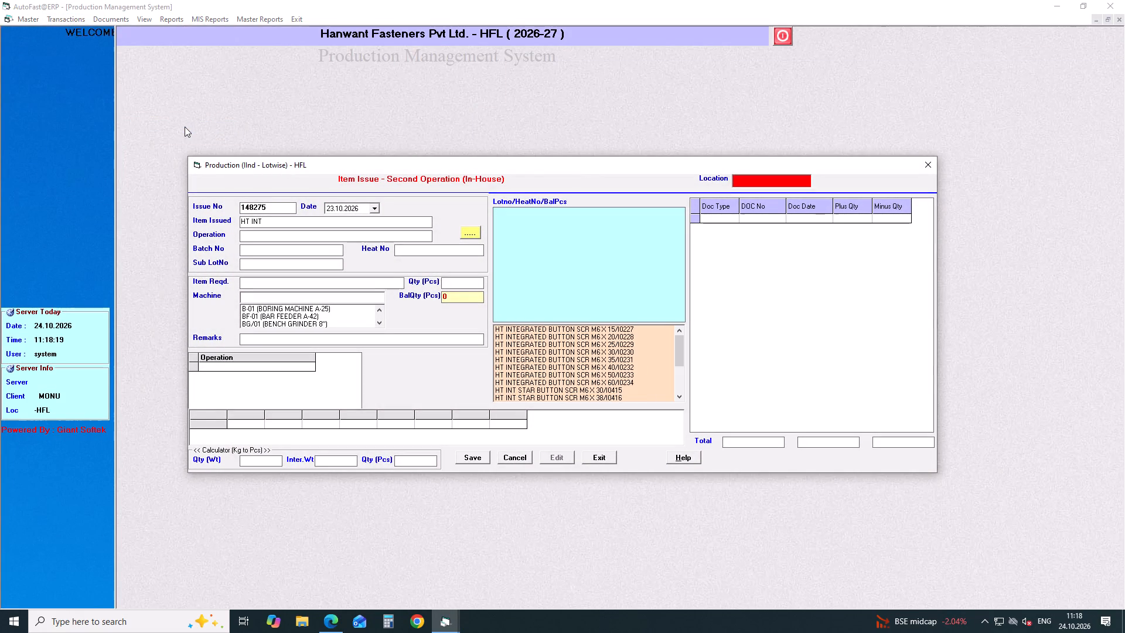
key("Down")
key("Down")
key("Down")
key("Down")
key("Down")
key("Down")
key("Down")
key("Down")
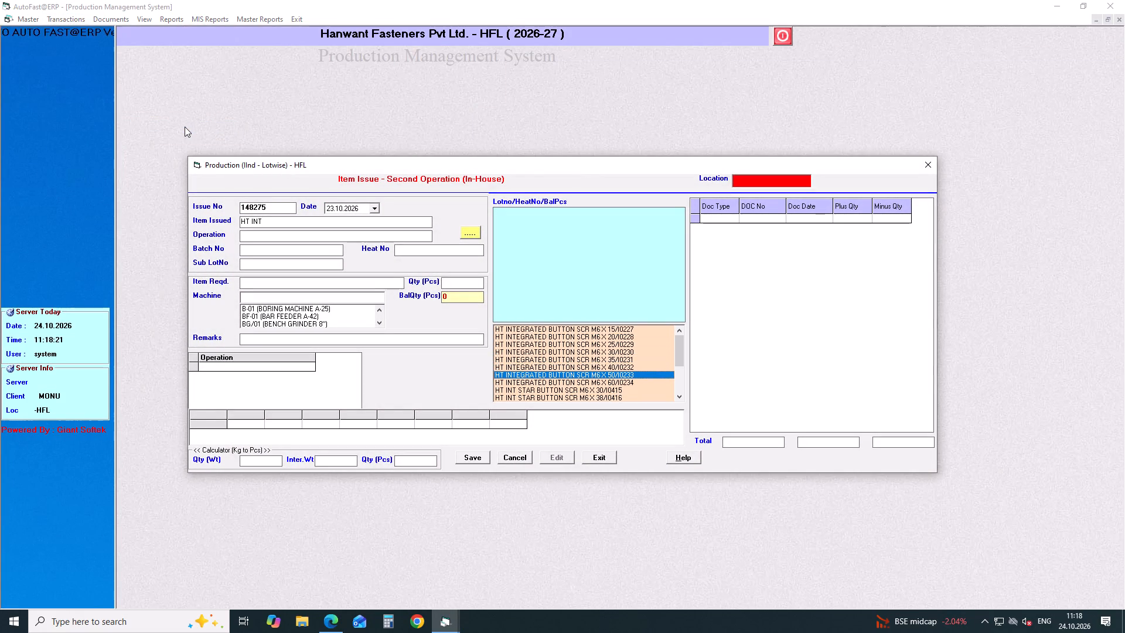
key("Up")
key("Up")
key("Return")
key("Return")
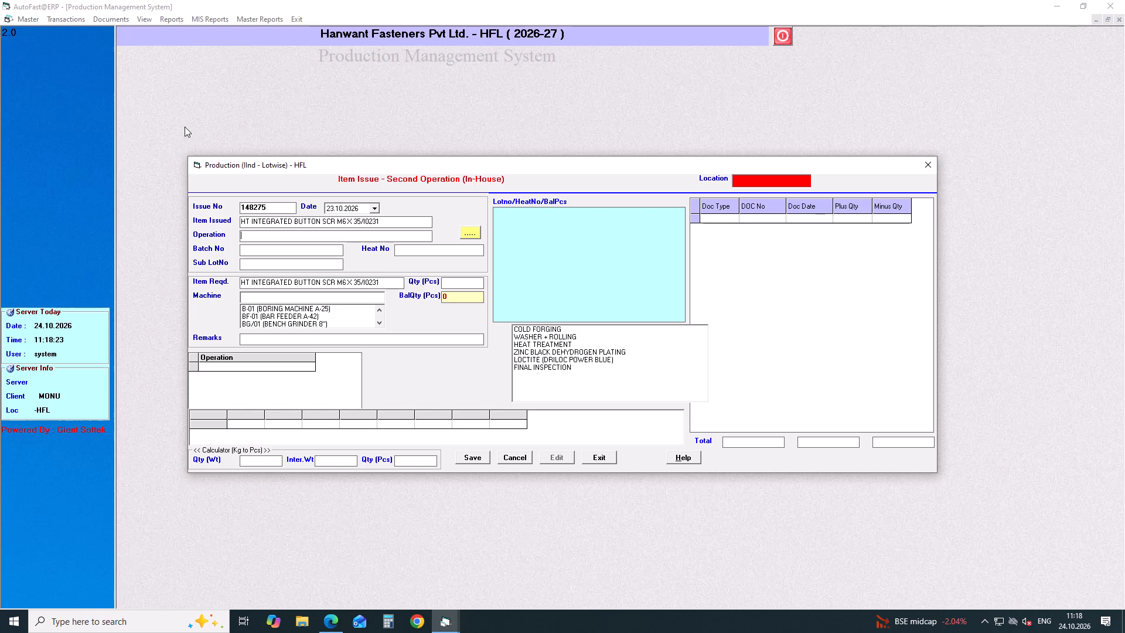
Choose WASHER + ROLLING as the operation for the issued item.
key("Down")
key("Down")
key("Down")
key("Return")
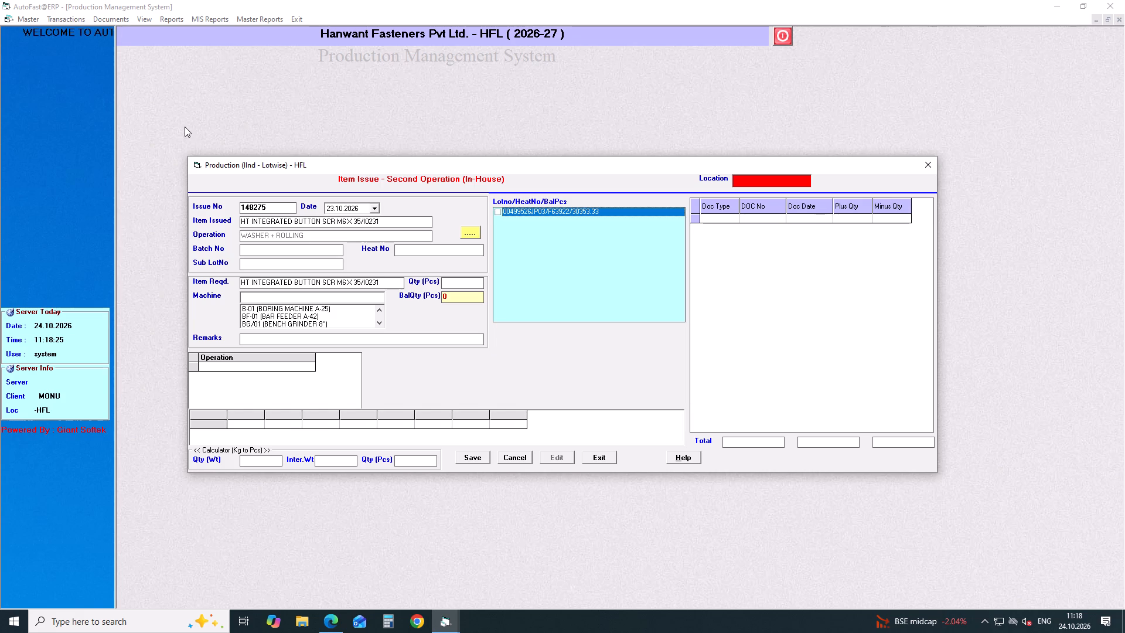
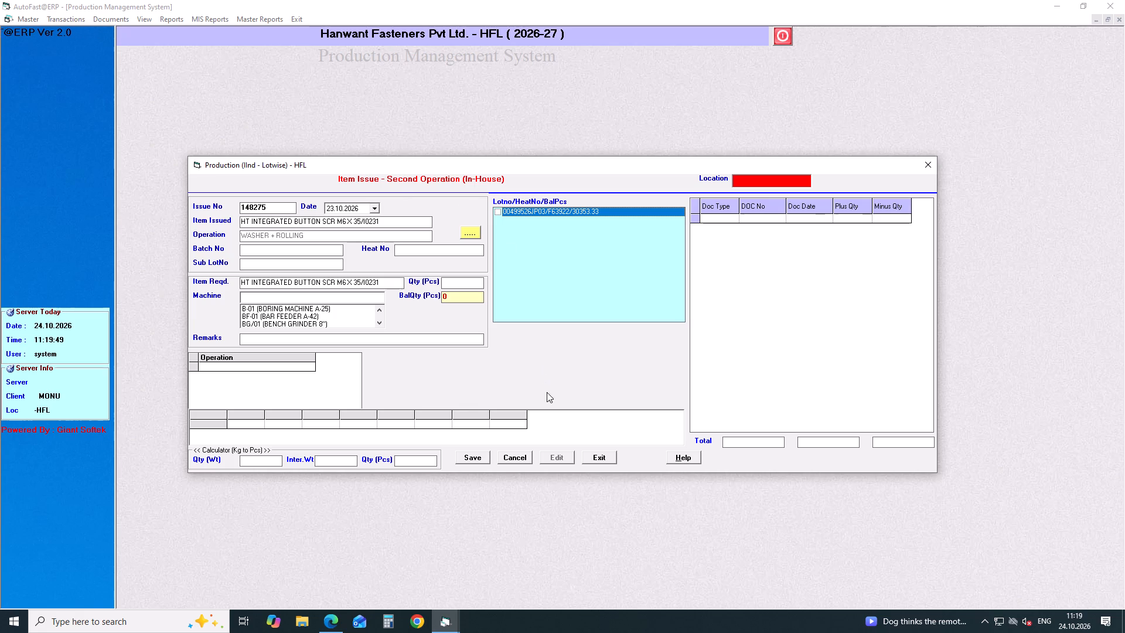
Close the second-operation item issue entry without saving it.
left_click(930, 163)
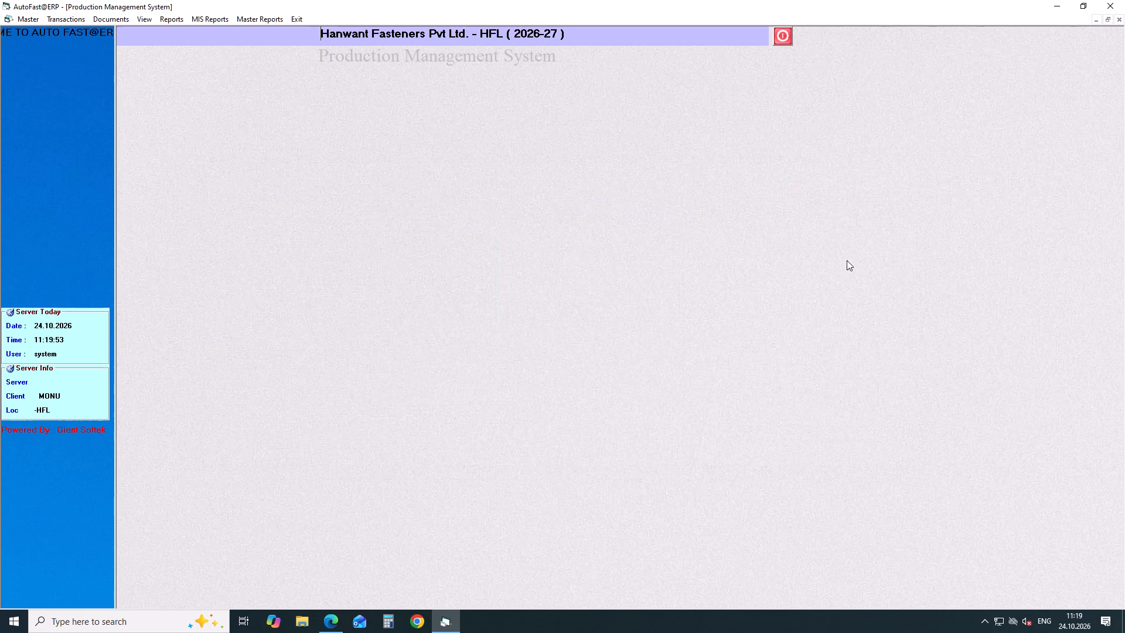
Open the Production (IInd Operation) PR06 report and set it to the Detail format.
left_click(162, 18)
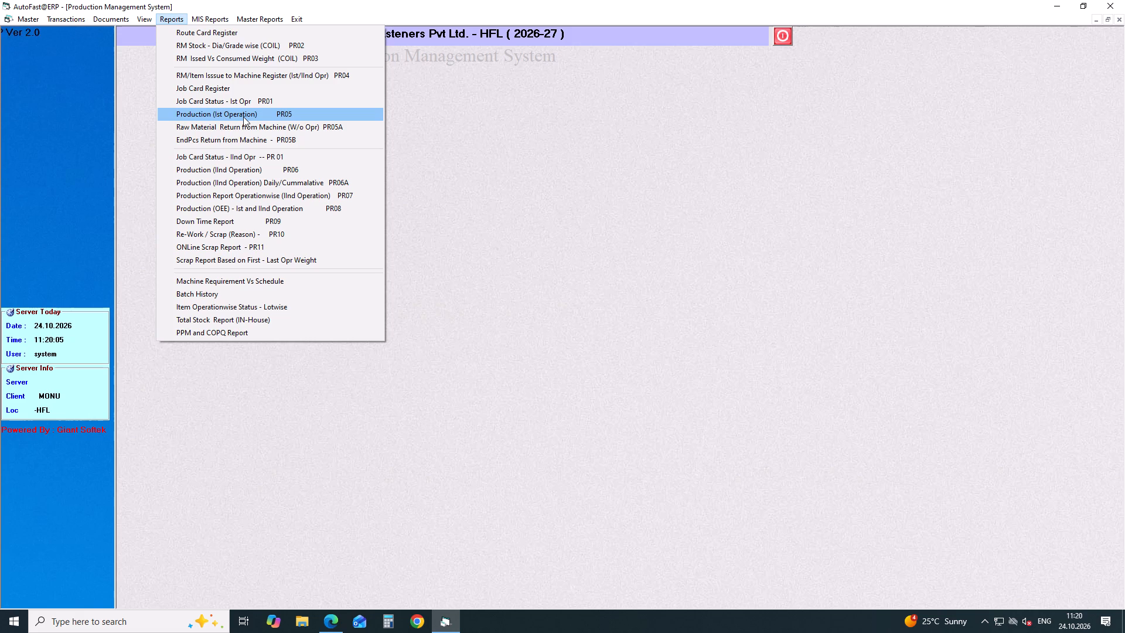
left_click(248, 170)
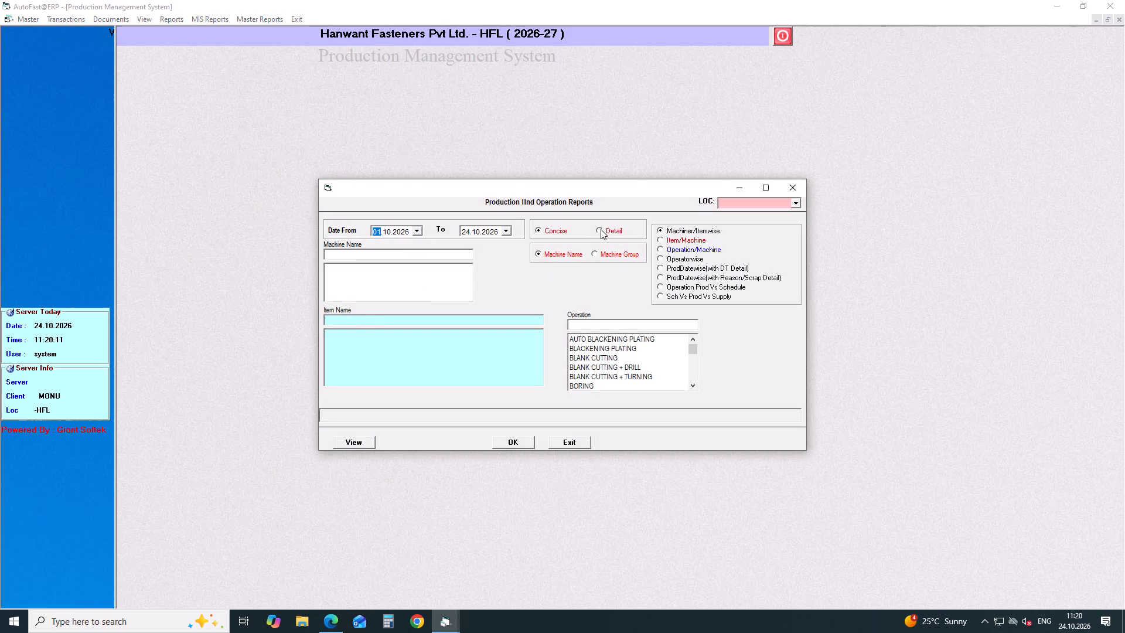
left_click(601, 229)
Look up items starting with "ht int" and filter the report to HT INTEGRATED BUTTON SCR M6 X 35 / - / I0231.
left_click(393, 319)
type("ht int")
key("space")
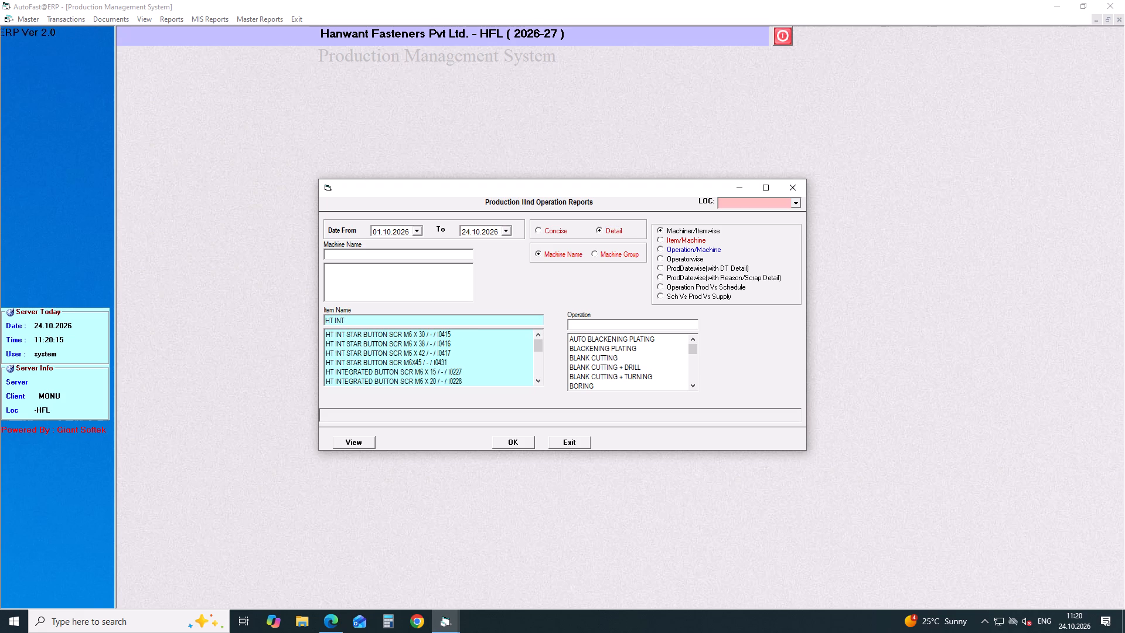
key("Down")
key("Down")
key("Down")
key("Down")
key("Down")
key("Down")
key("Down")
key("Down")
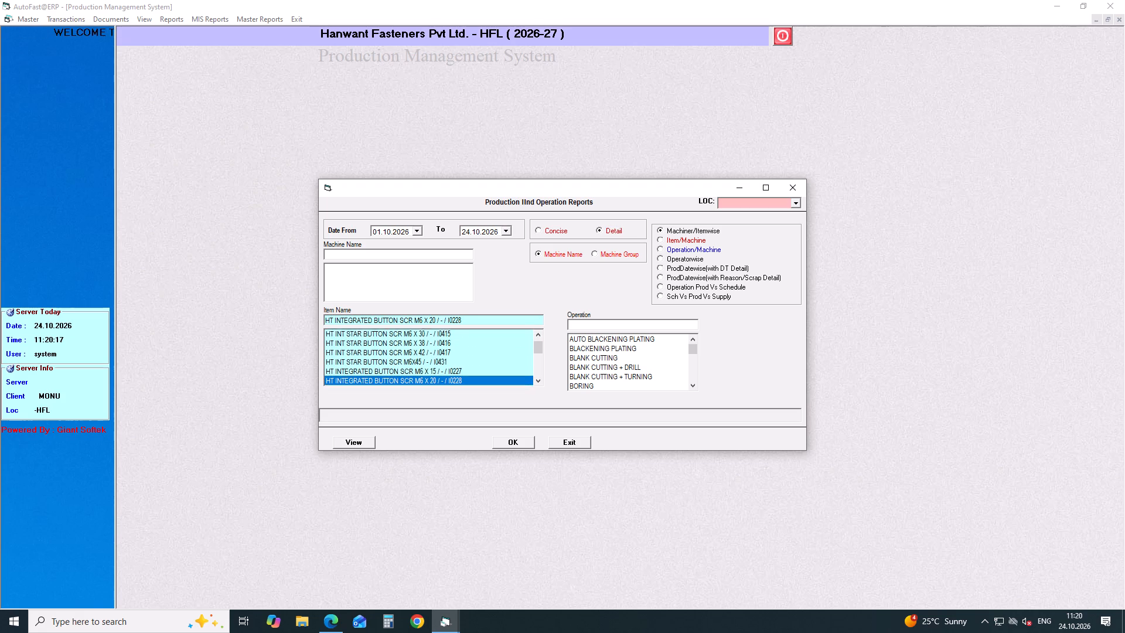
key("Down")
key("Down")
key("Down")
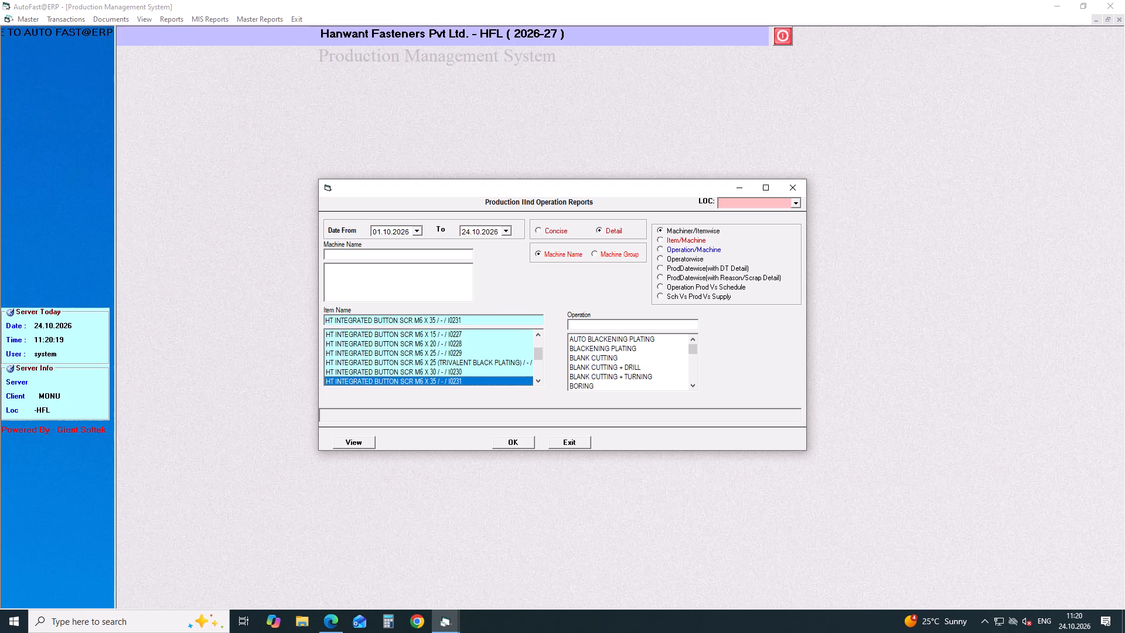
key("Return")
key("Return")
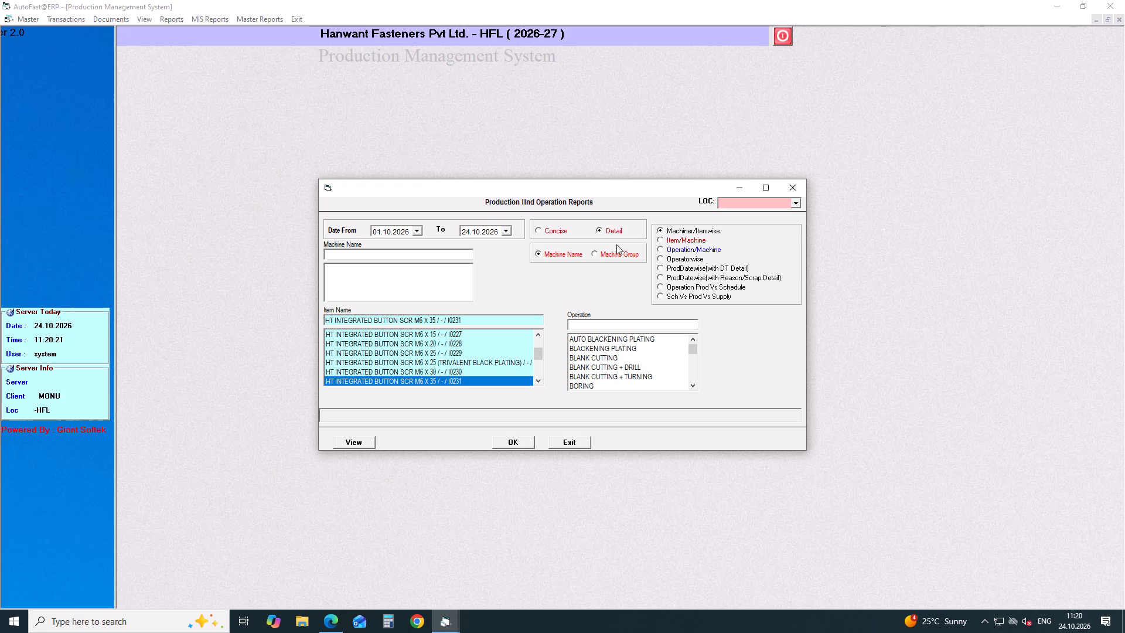
Restrict the report to the WASHER + ROLLING operation and generate it.
left_click(577, 324)
key("w")
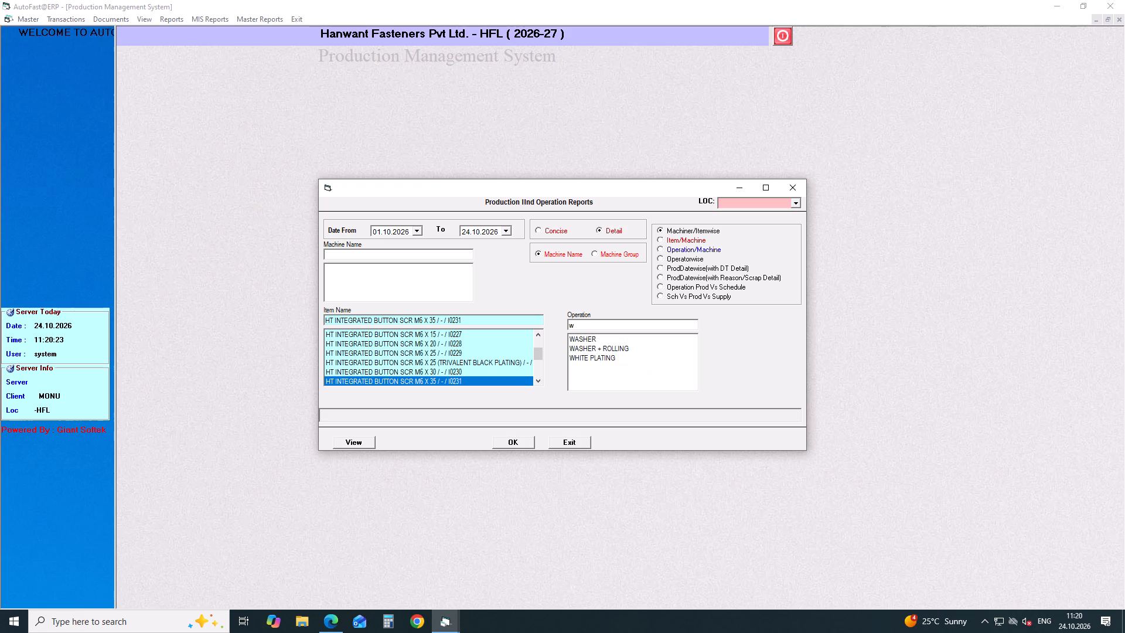
key("Down")
key("Down")
key("Down")
key("Return")
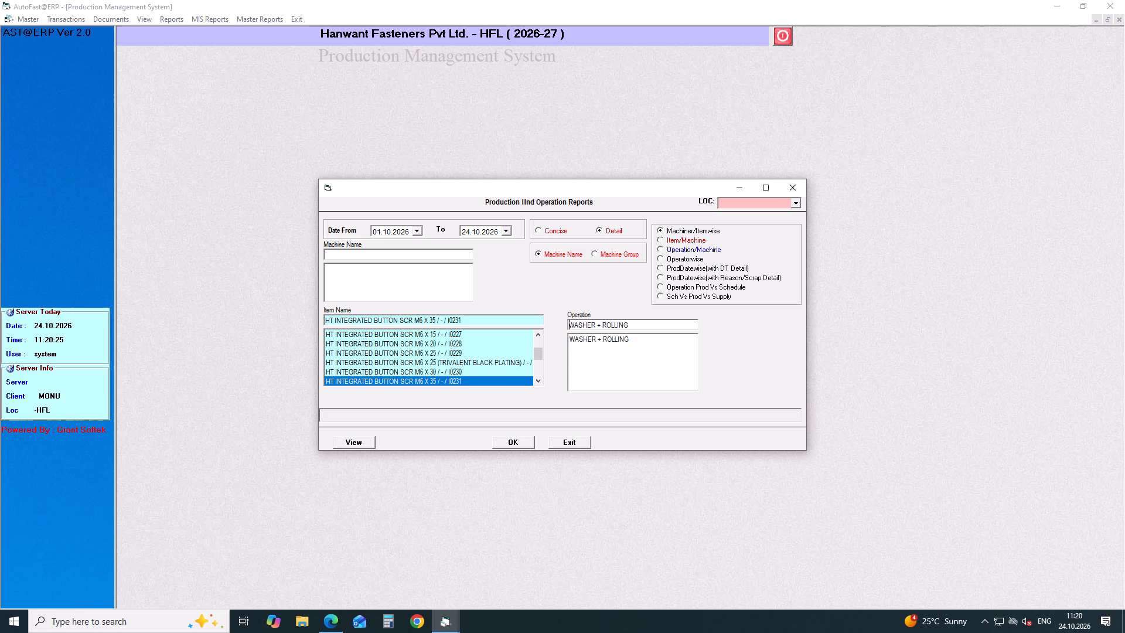
key("Return")
key("Return")
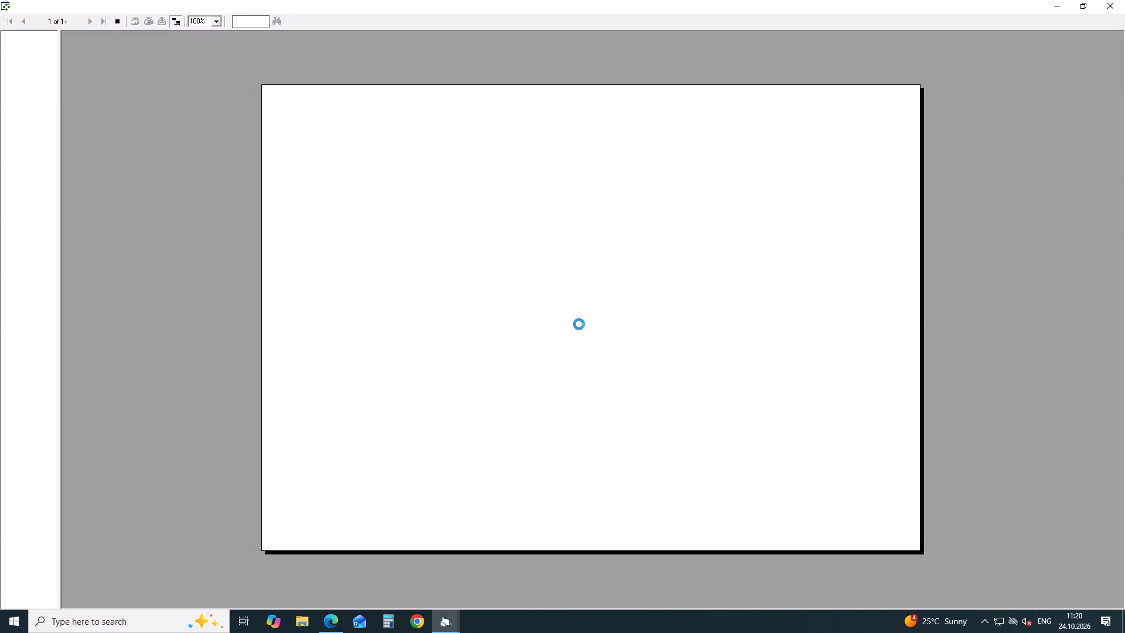
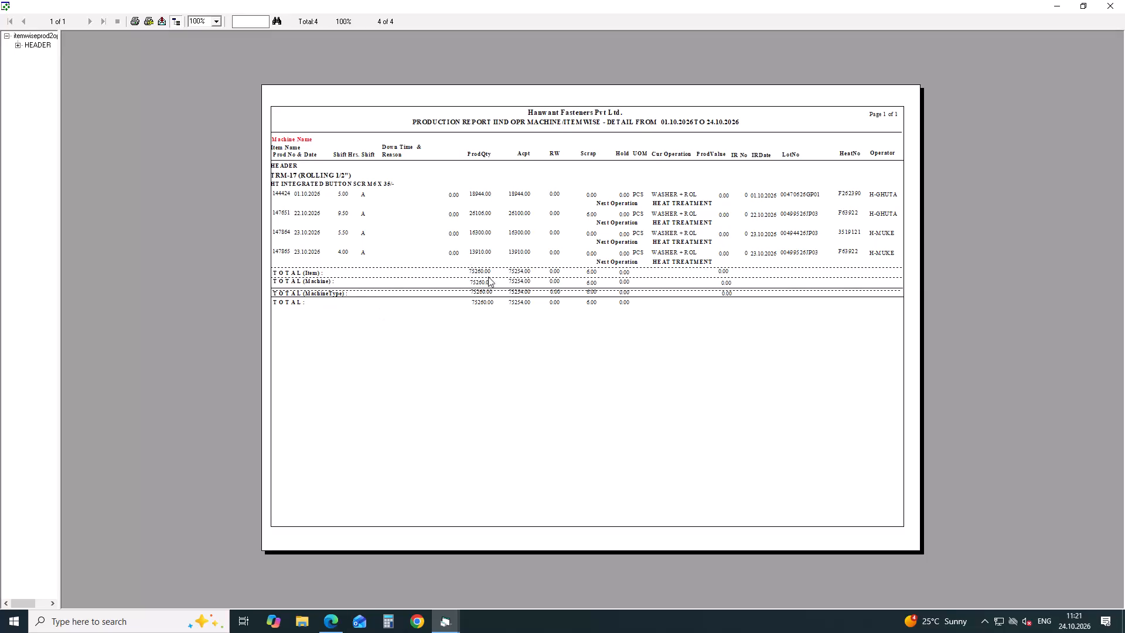
Close the generated second-operation production report and its filter form.
left_click(1113, 8)
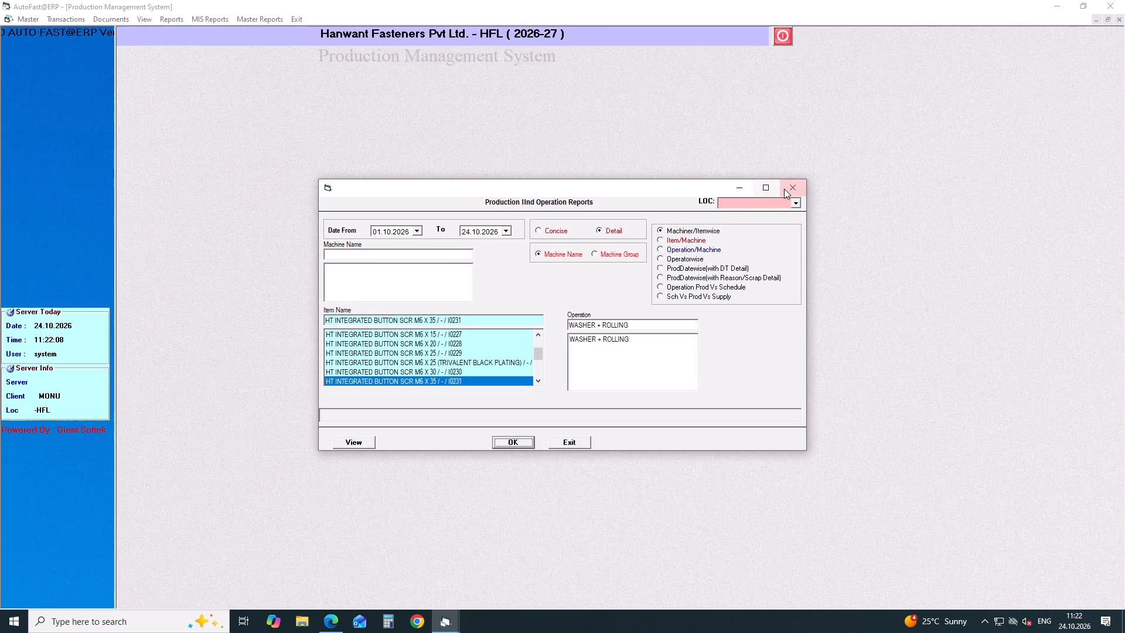
left_click(790, 189)
Start a new Item Issue to Machine (IInd Opr) entry, keeping the proposed issue number and date.
left_click(58, 17)
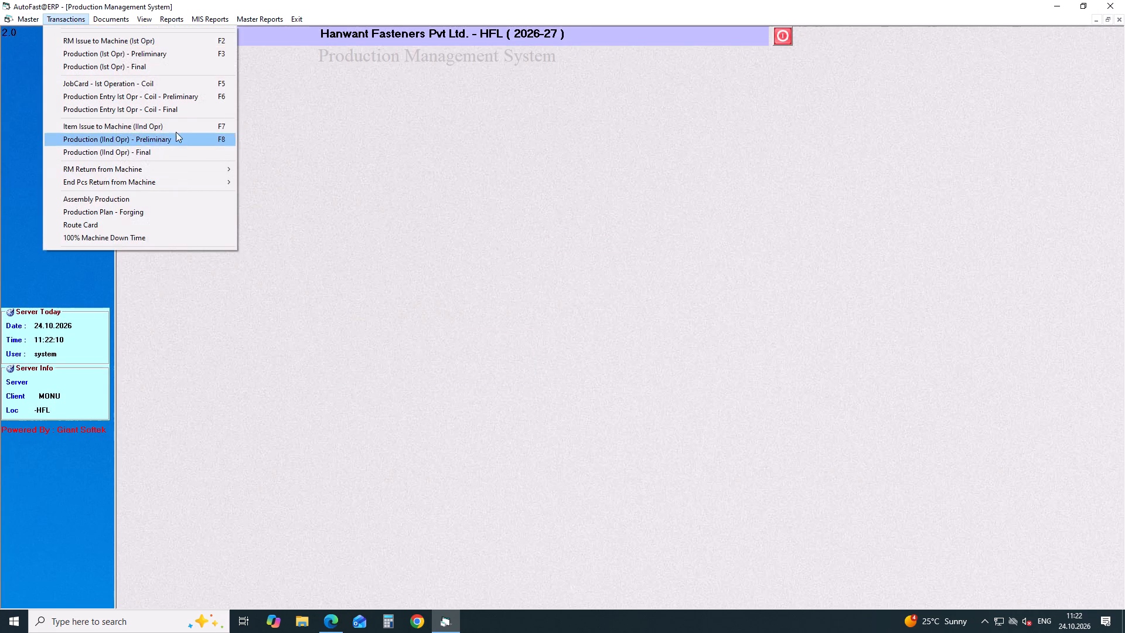
left_click(183, 124)
key("Return")
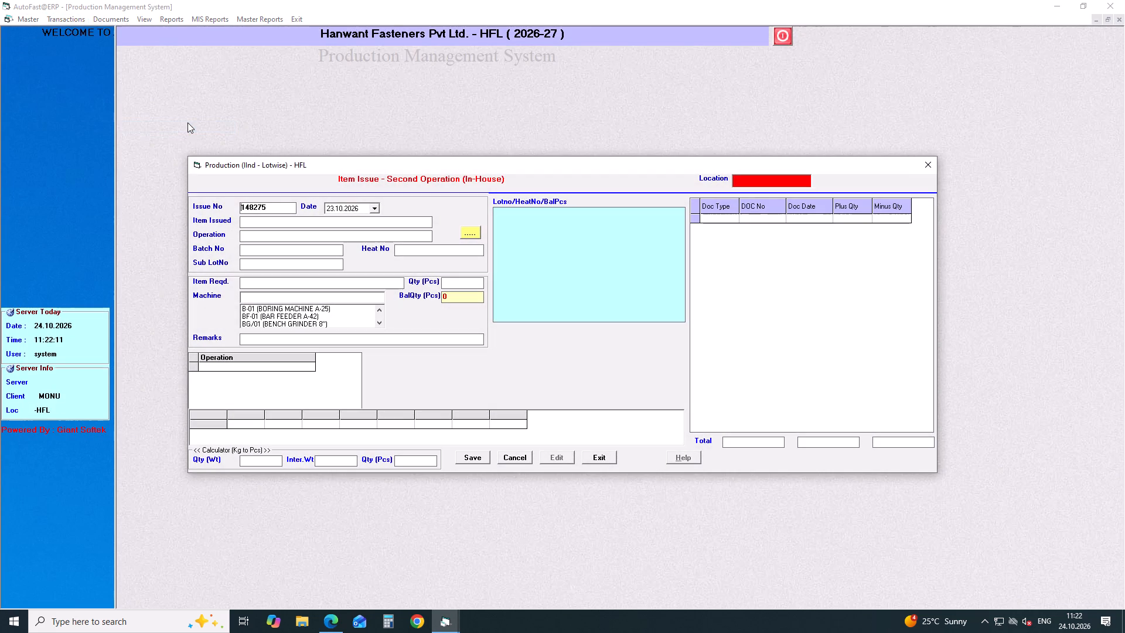
key("Return")
key("Return")
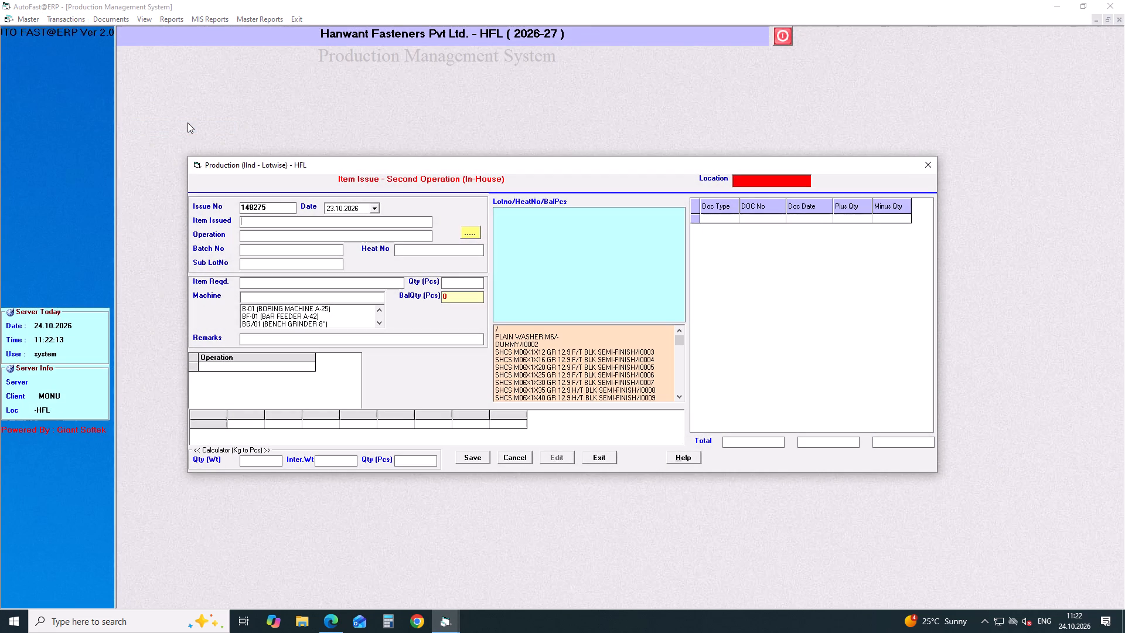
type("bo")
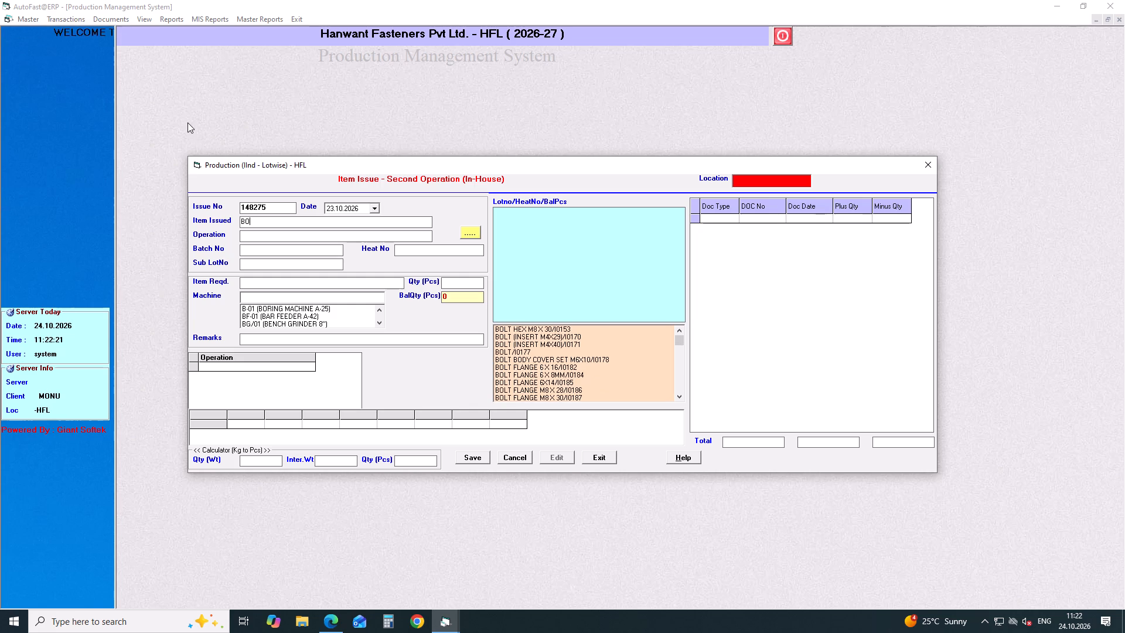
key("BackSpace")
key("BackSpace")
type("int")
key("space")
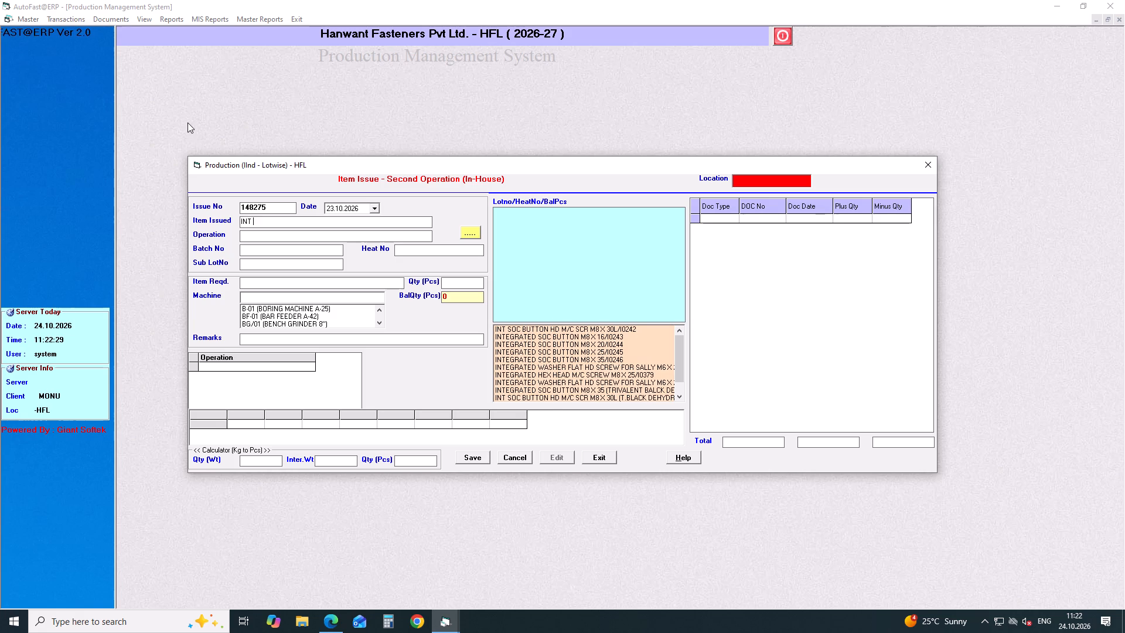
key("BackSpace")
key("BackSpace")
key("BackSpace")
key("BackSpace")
Look up items starting with "ht int" and choose HT INTEGRATED BUTTON SCR M6 X 35/I0231 as the issued item.
type("ht int")
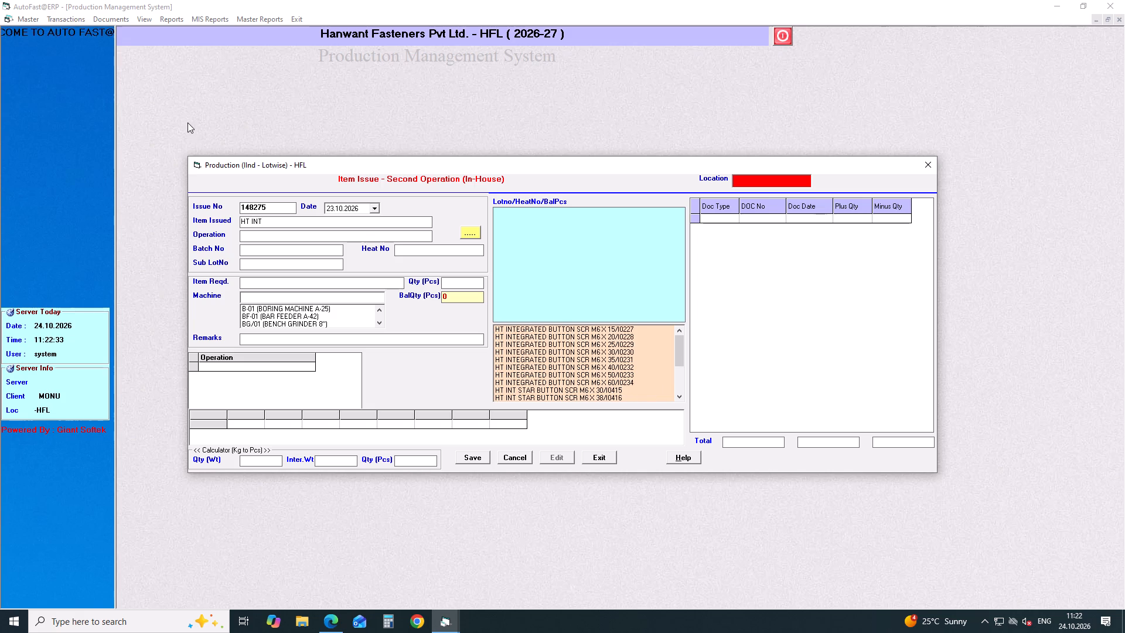
key("Down")
key("Down")
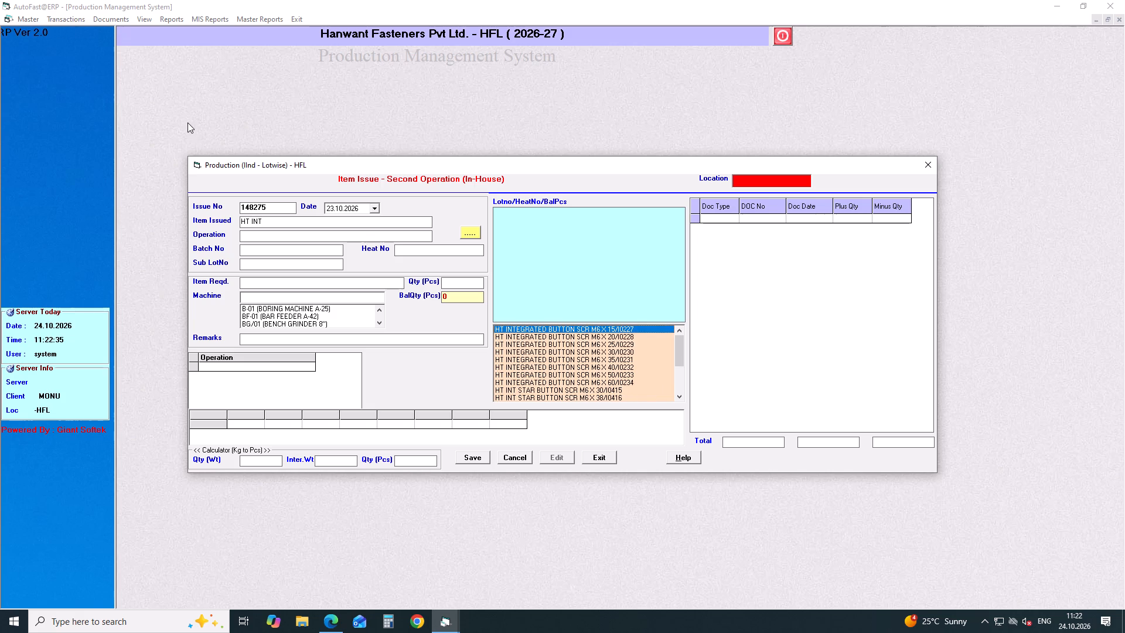
key("Down")
key("Down")
key("Down")
key("Down")
key("Return")
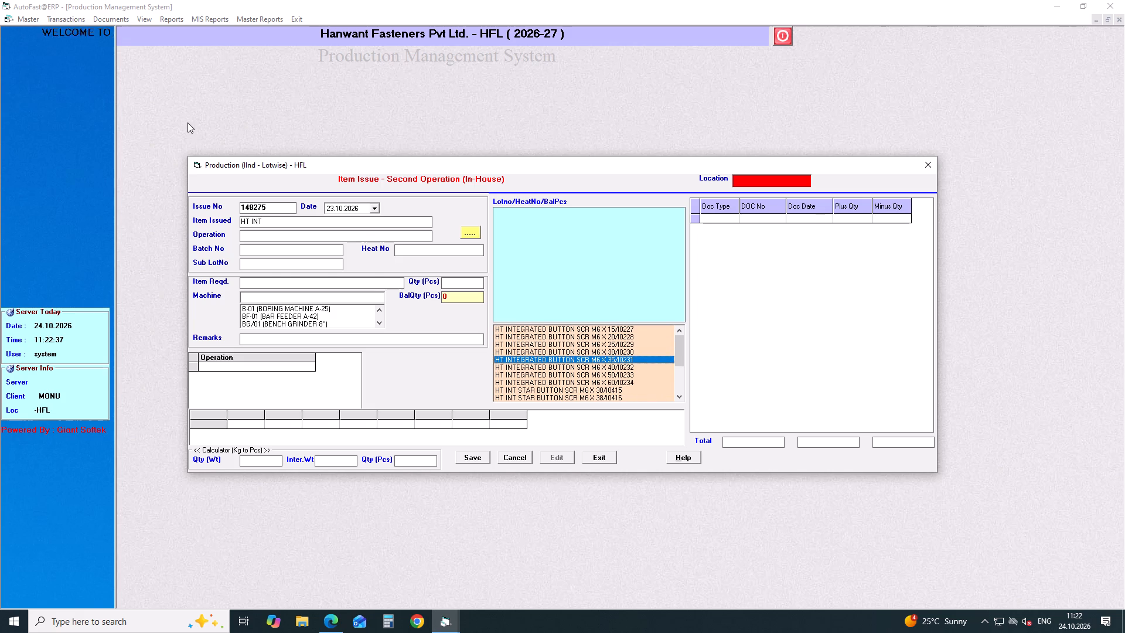
key("Return")
Choose the WASHER + ROLLING operation and mark lot 00499526JP03 with heat number F63922 for the issue.
key("Down")
key("Down")
key("Down")
key("Return")
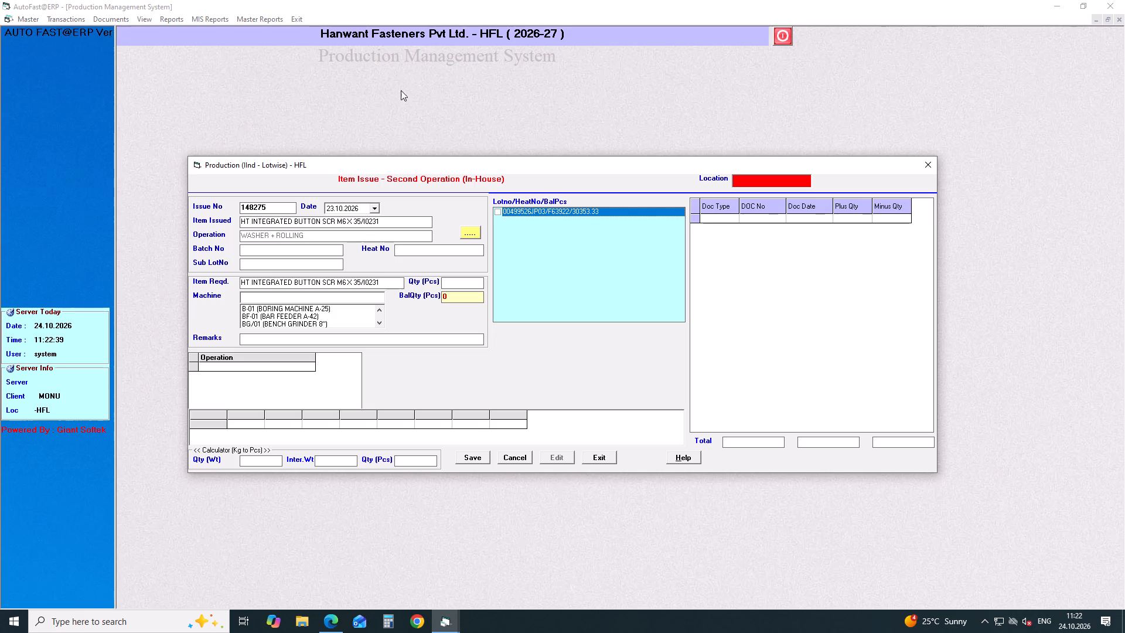
left_click(496, 213)
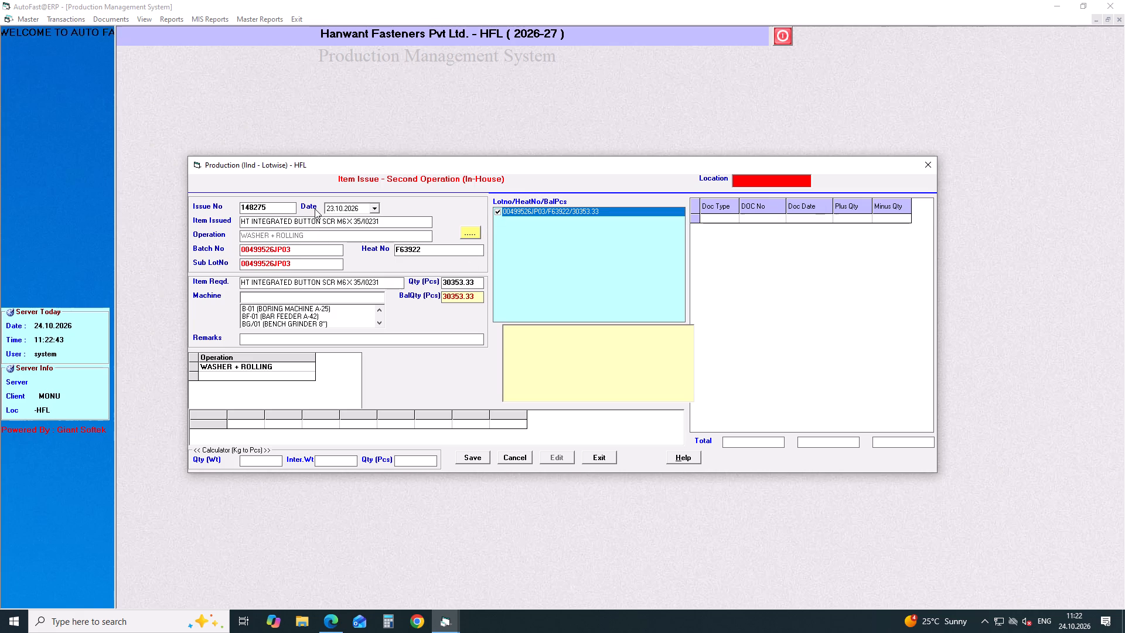
Assign machine TRM-17 (ROLLING 1/2") to the item issue, save it and close the issue form.
left_click(330, 209)
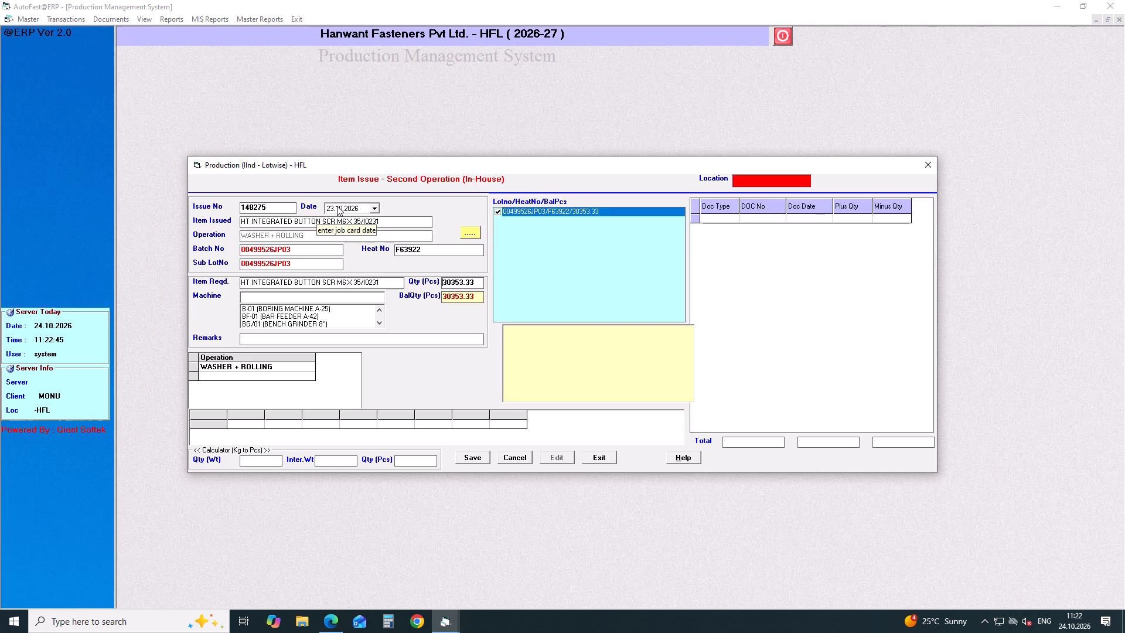
left_click(329, 210)
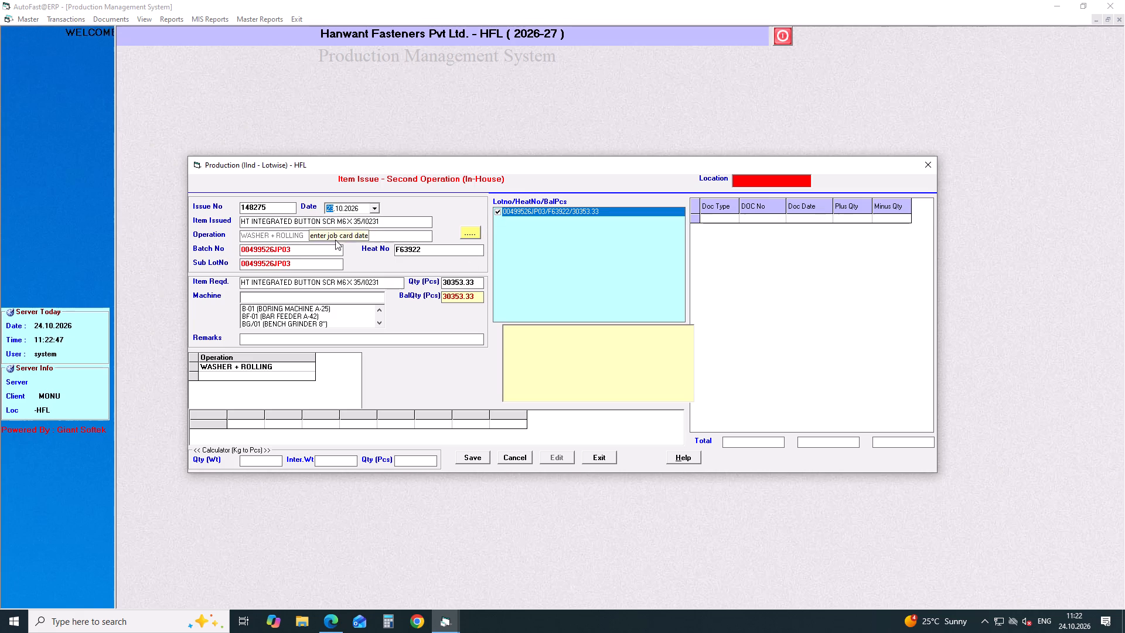
left_click(345, 300)
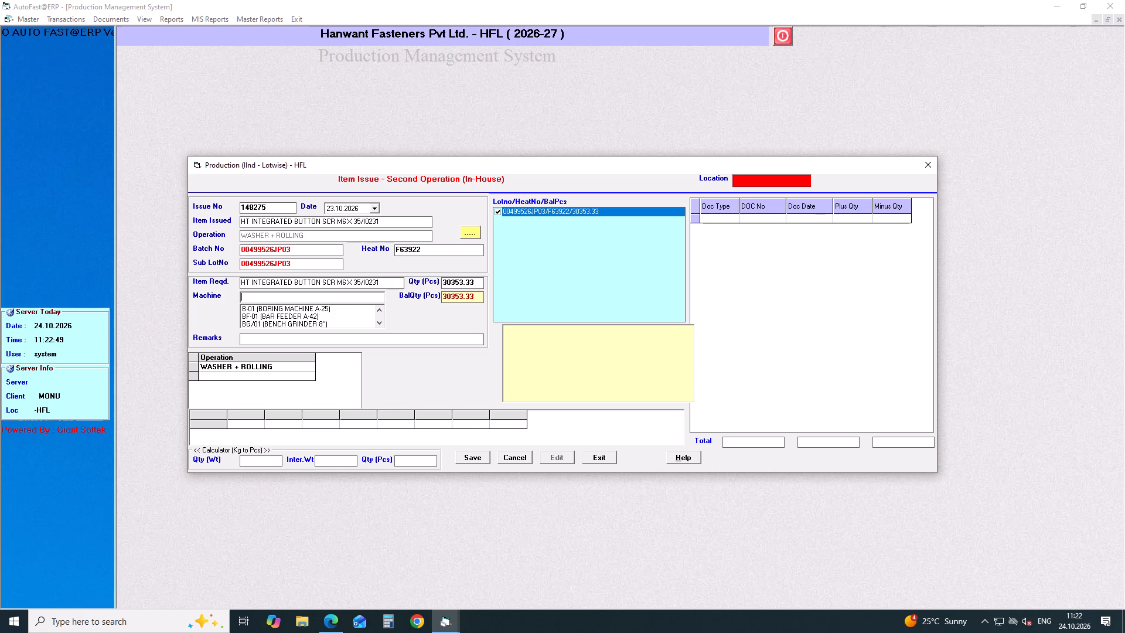
key("Return")
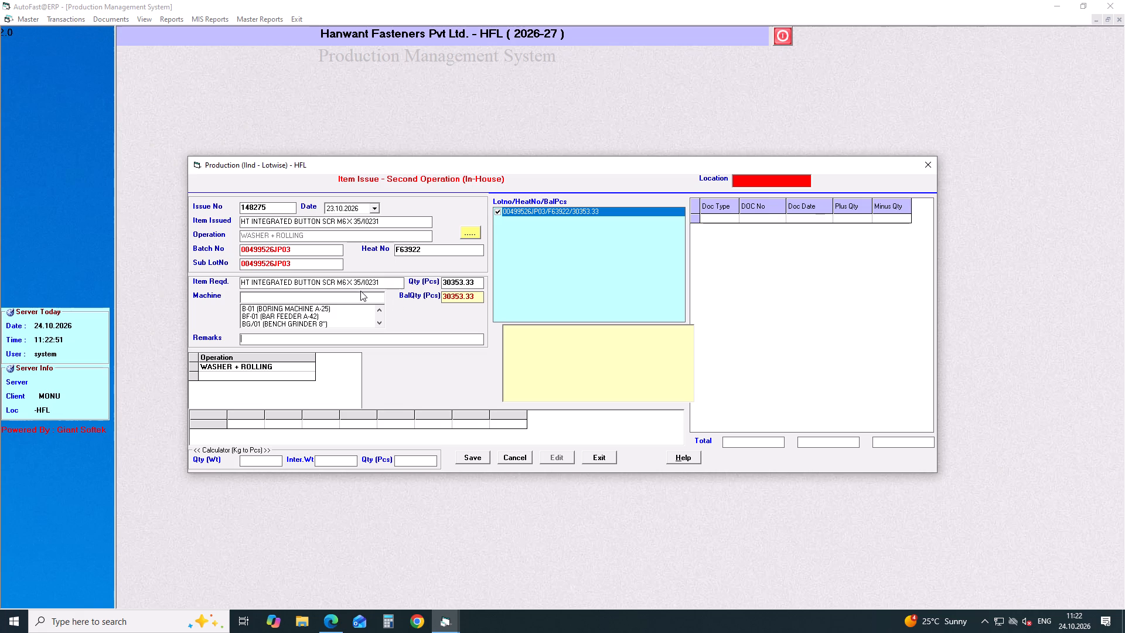
left_click(351, 297)
type("trm")
key("Down")
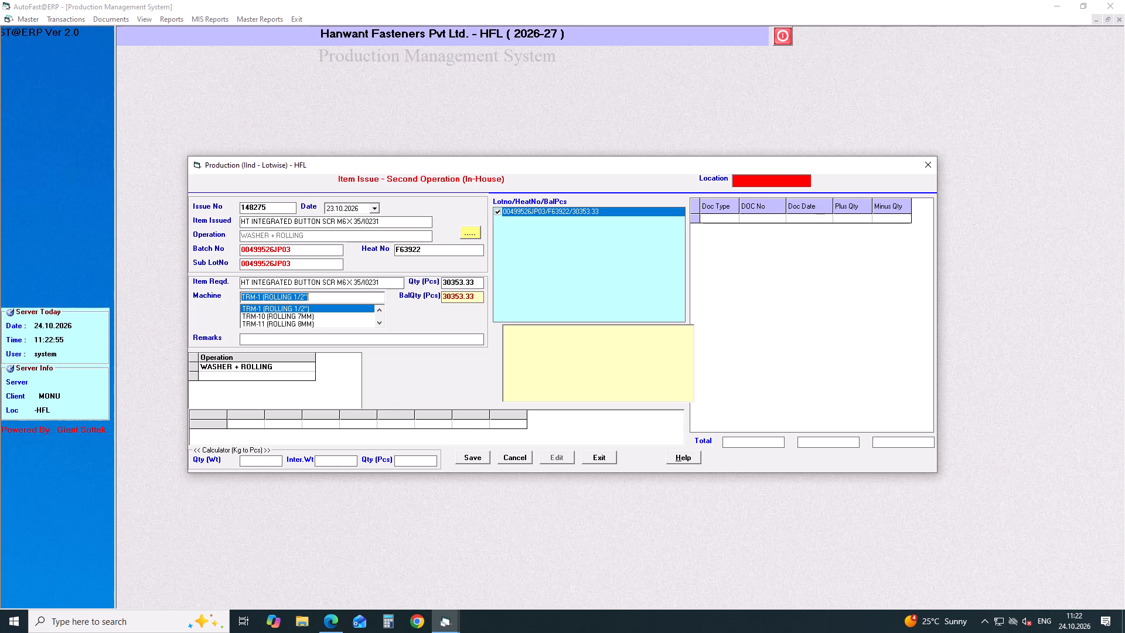
key("Down")
key("Down")
key("Down")
key("Down")
key("Down")
key("Down")
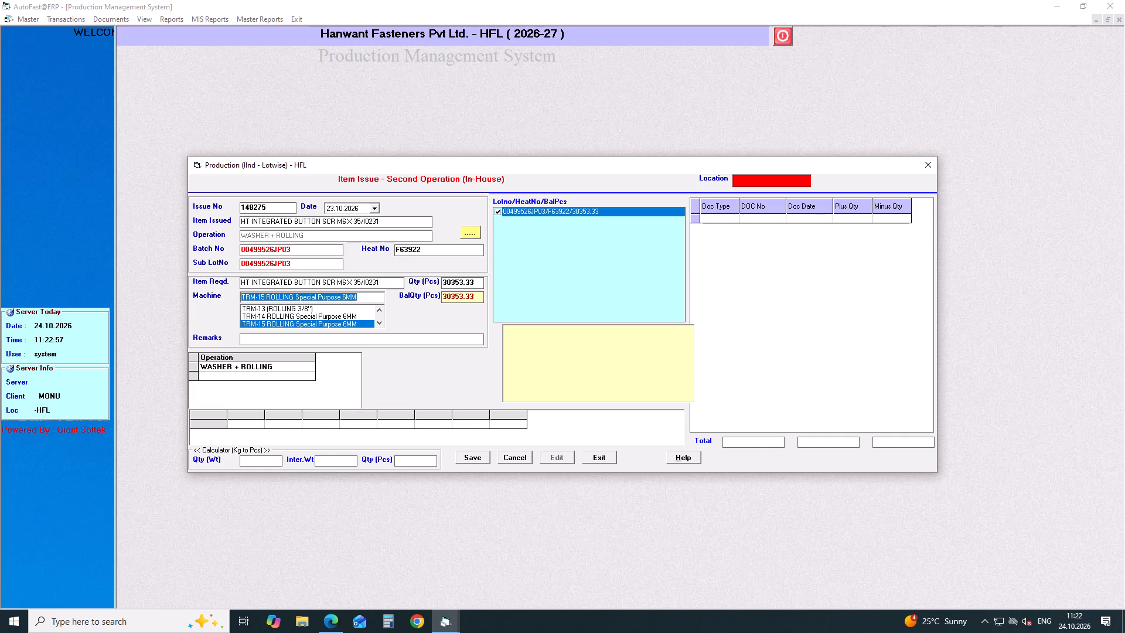
key("Down")
key("Down")
key("Return")
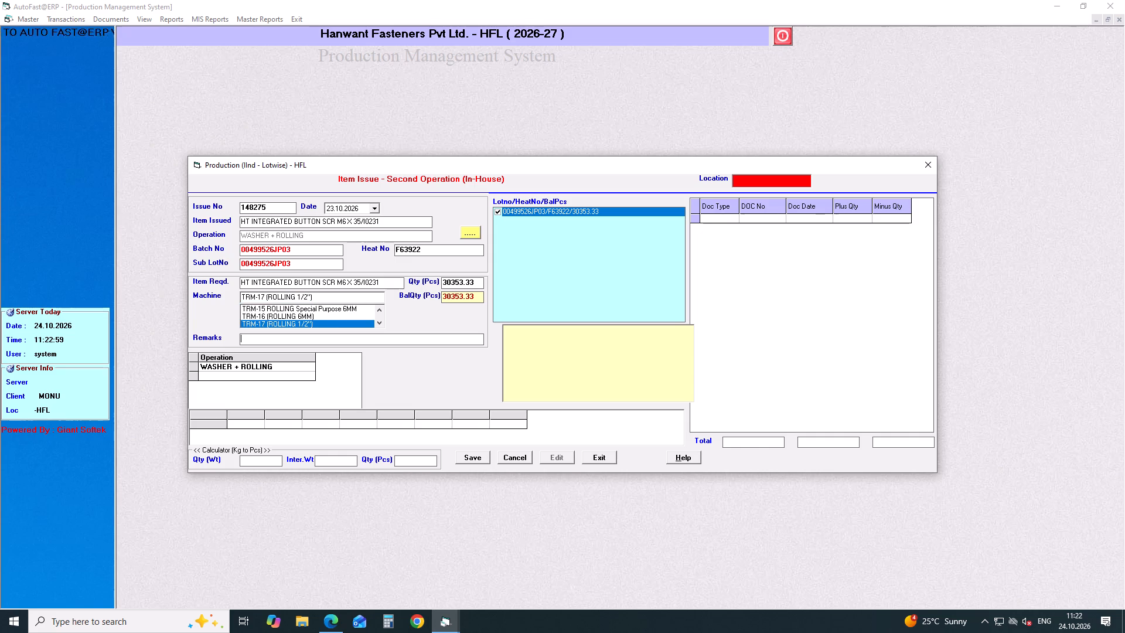
key("Return")
key("Return")
key("Return")
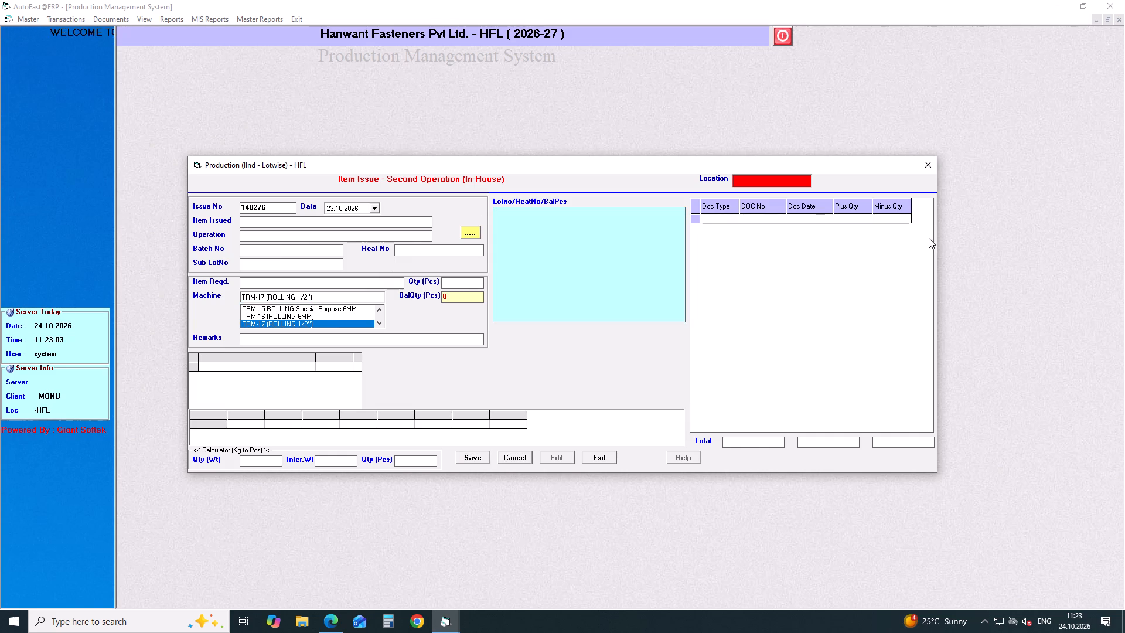
left_click(930, 166)
Start a Production (IInd Opr) - Preliminary entry dated 23.10.2026 with shift B, 8 total hours and issue number 148275.
left_click(55, 22)
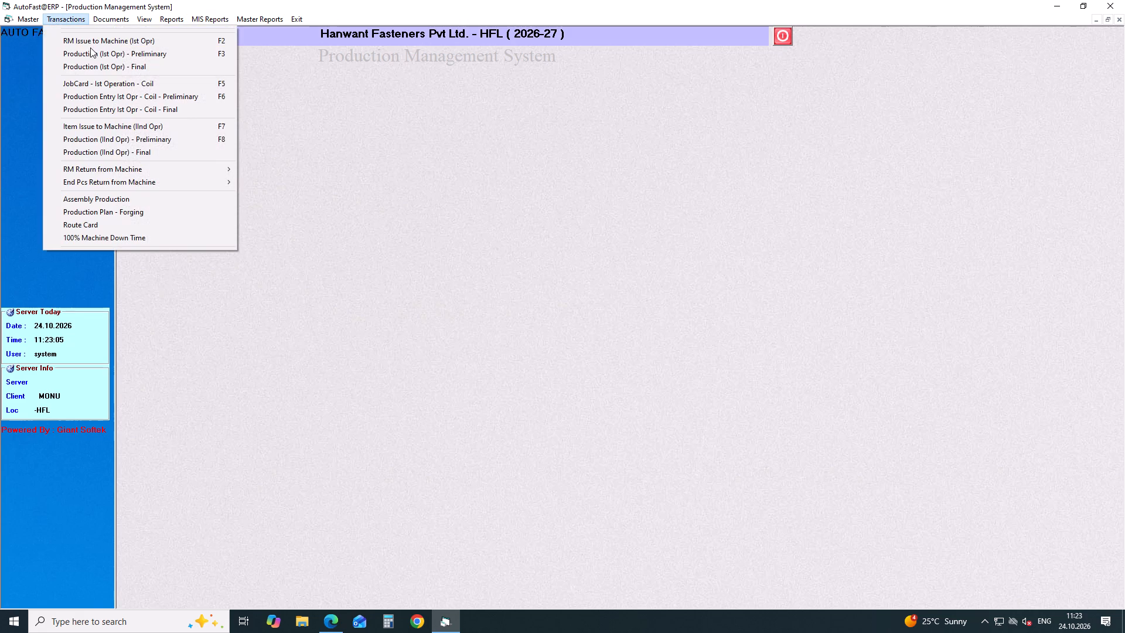
left_click(214, 141)
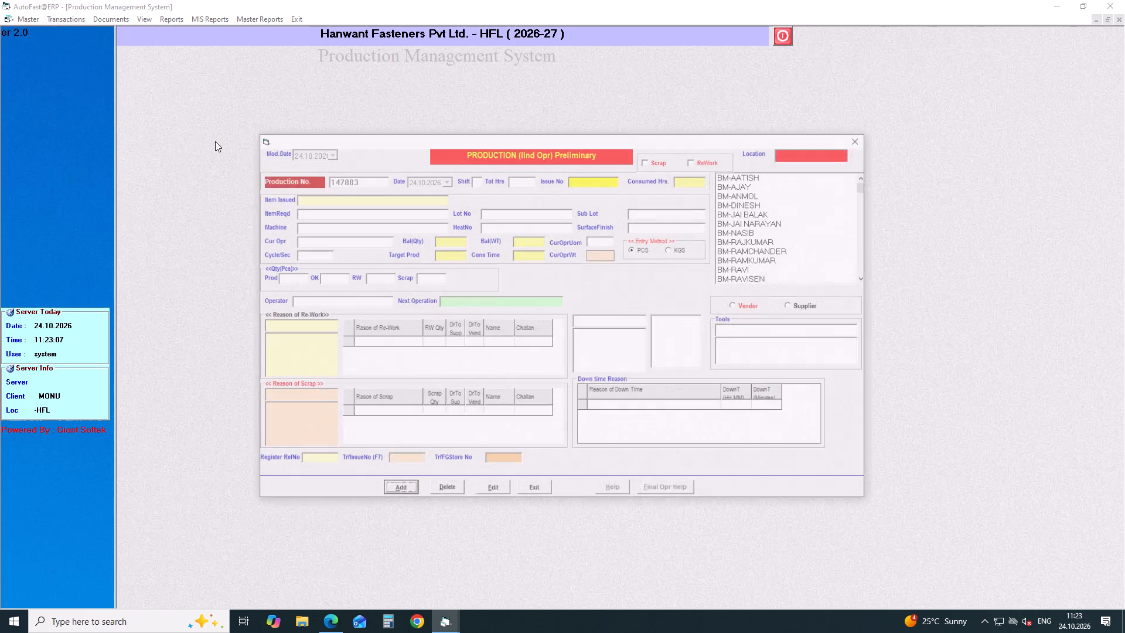
key("Return")
key("Down")
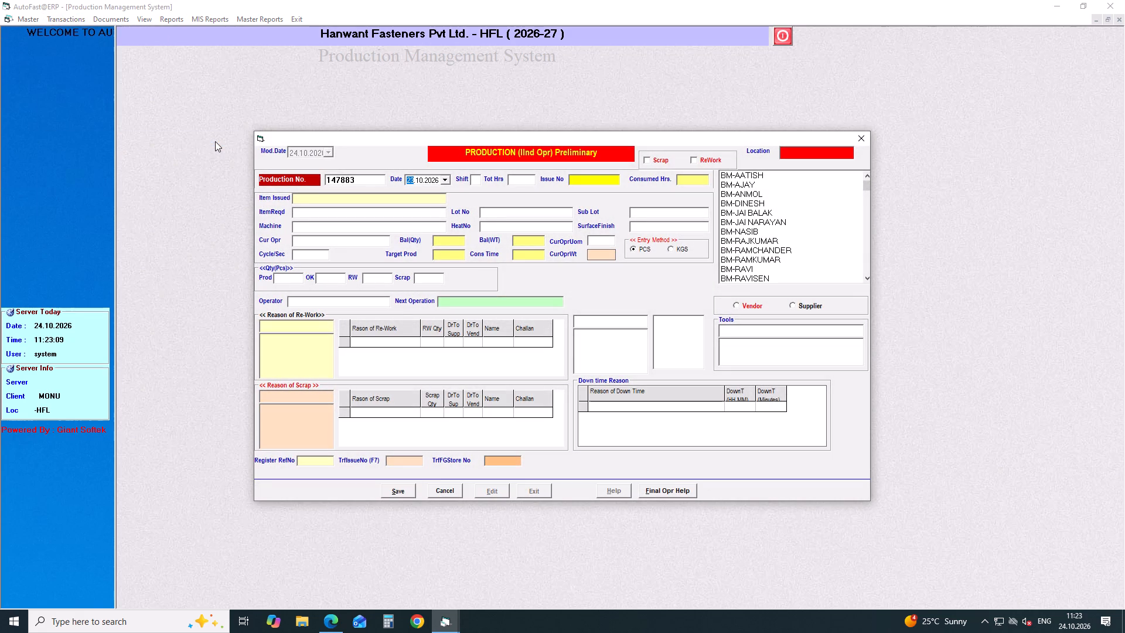
key("Return")
key("n")
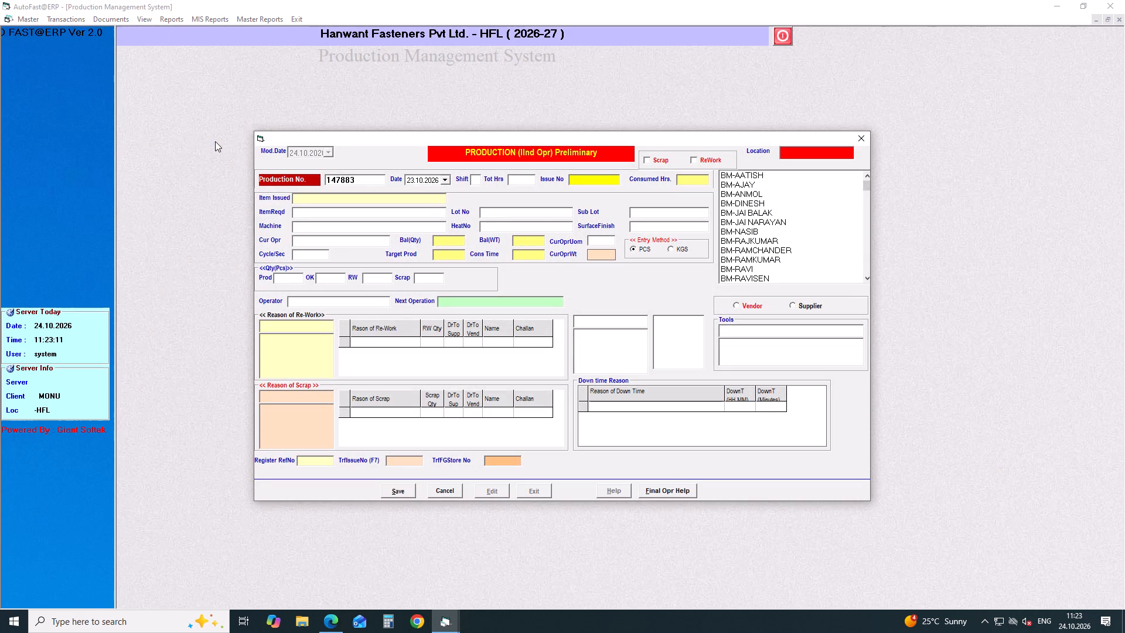
key("BackSpace")
key("b")
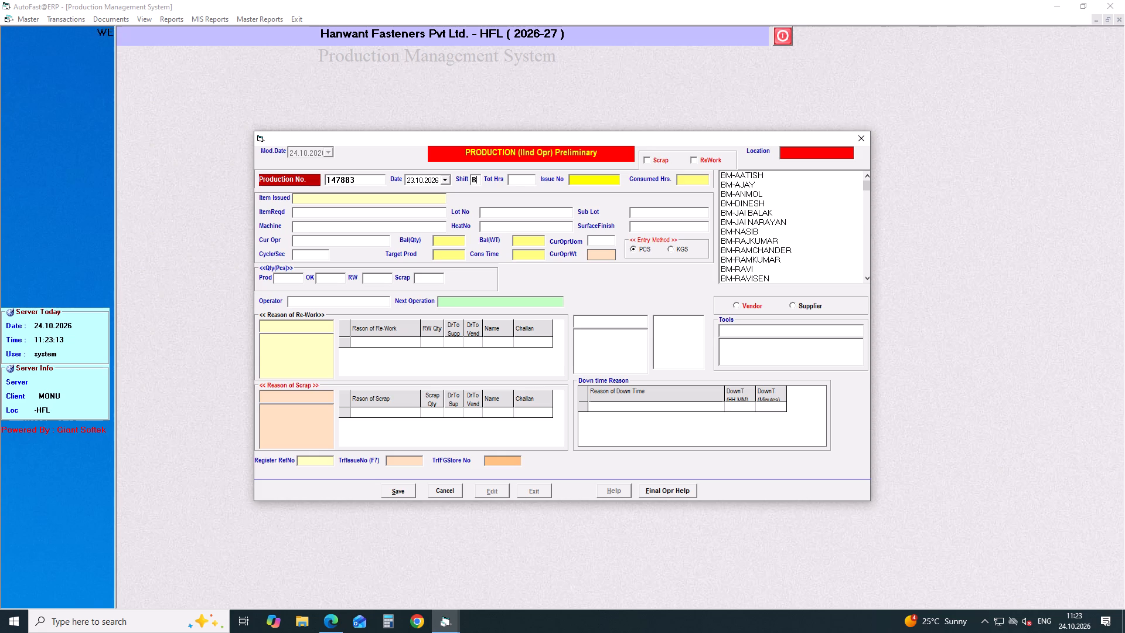
key("Return")
key("8")
key("Return")
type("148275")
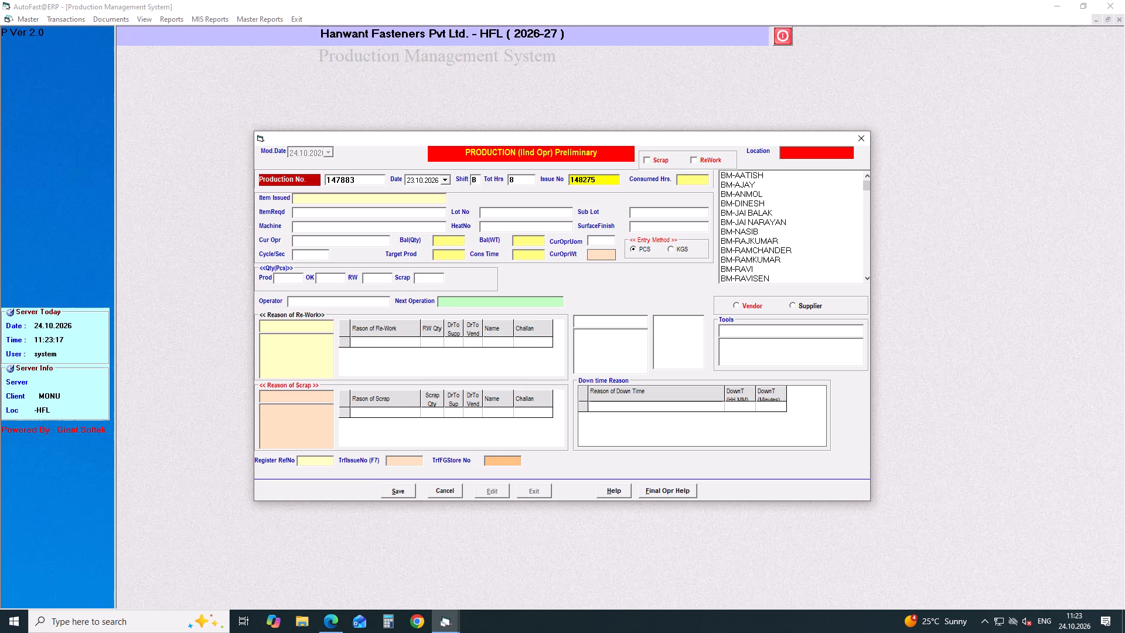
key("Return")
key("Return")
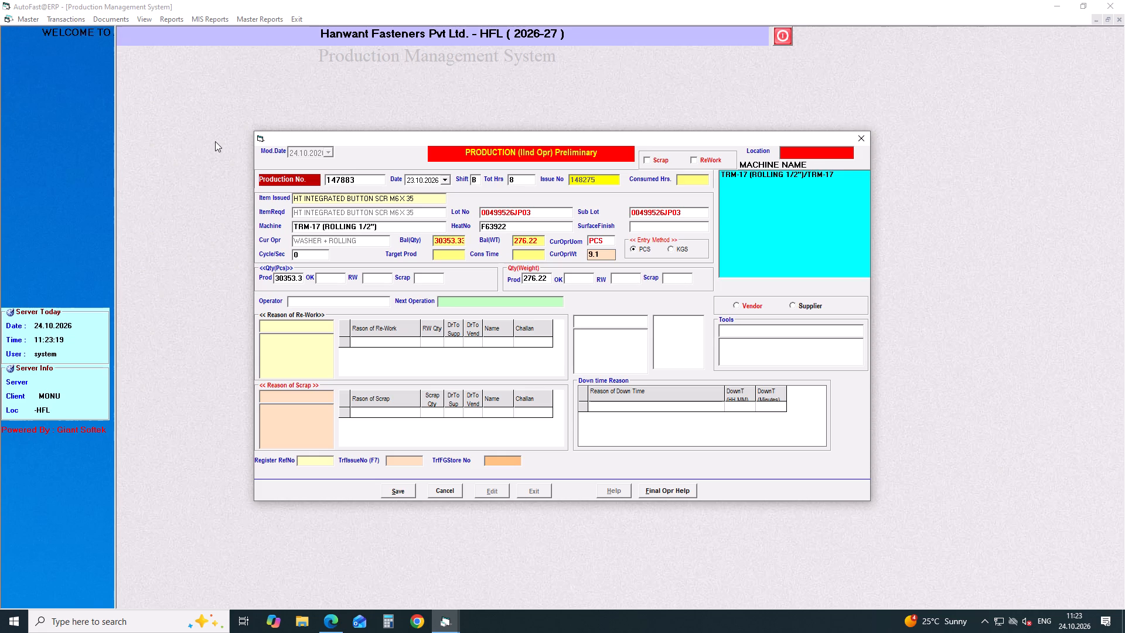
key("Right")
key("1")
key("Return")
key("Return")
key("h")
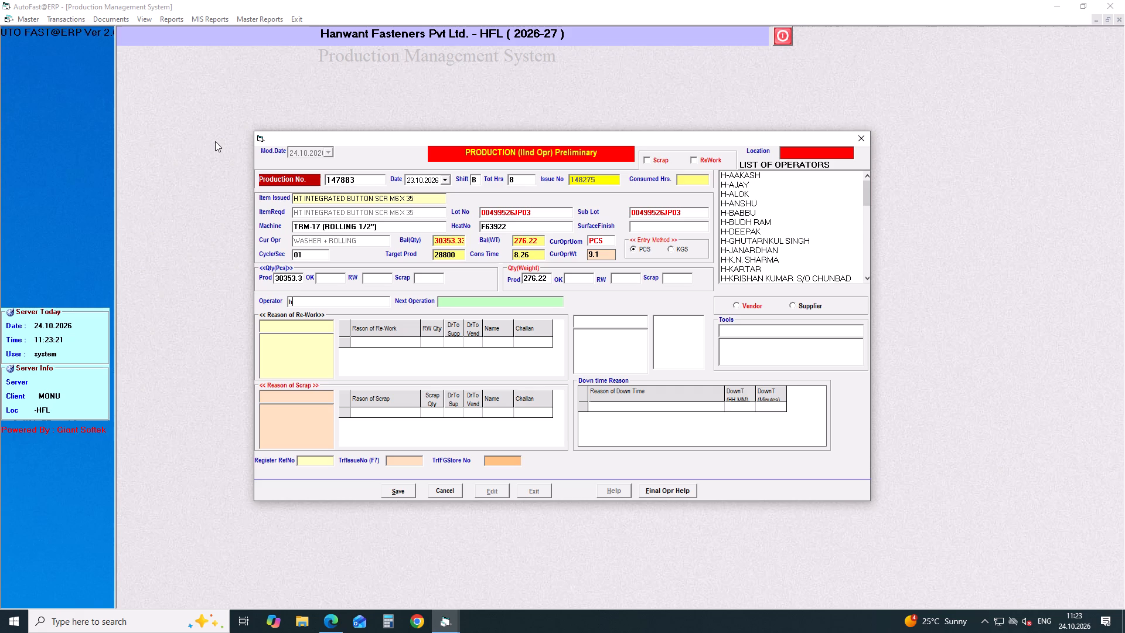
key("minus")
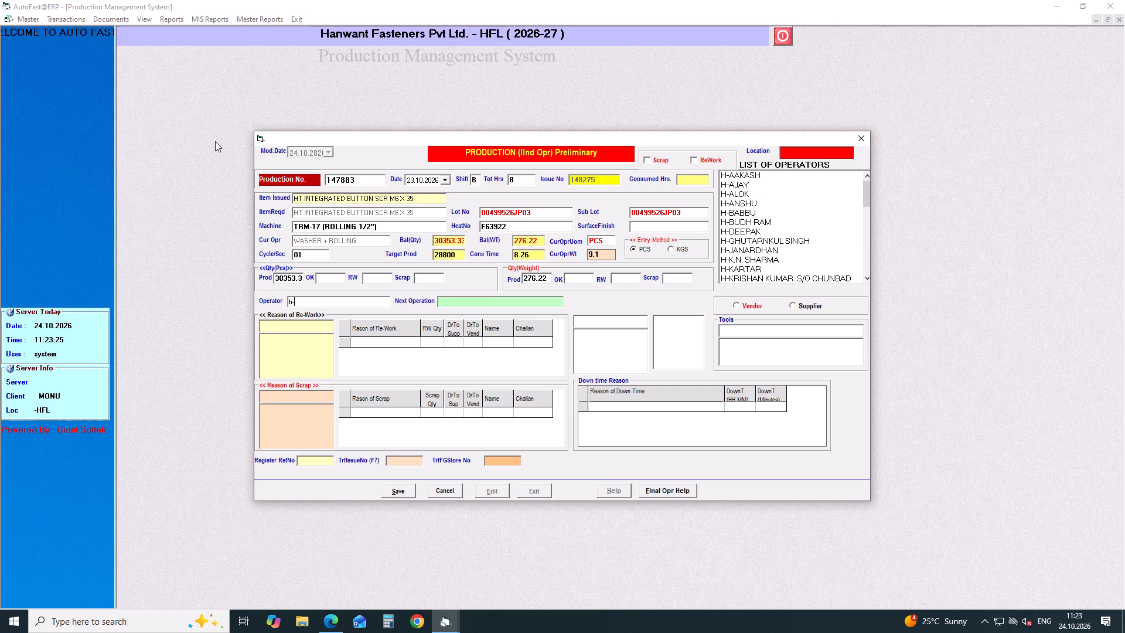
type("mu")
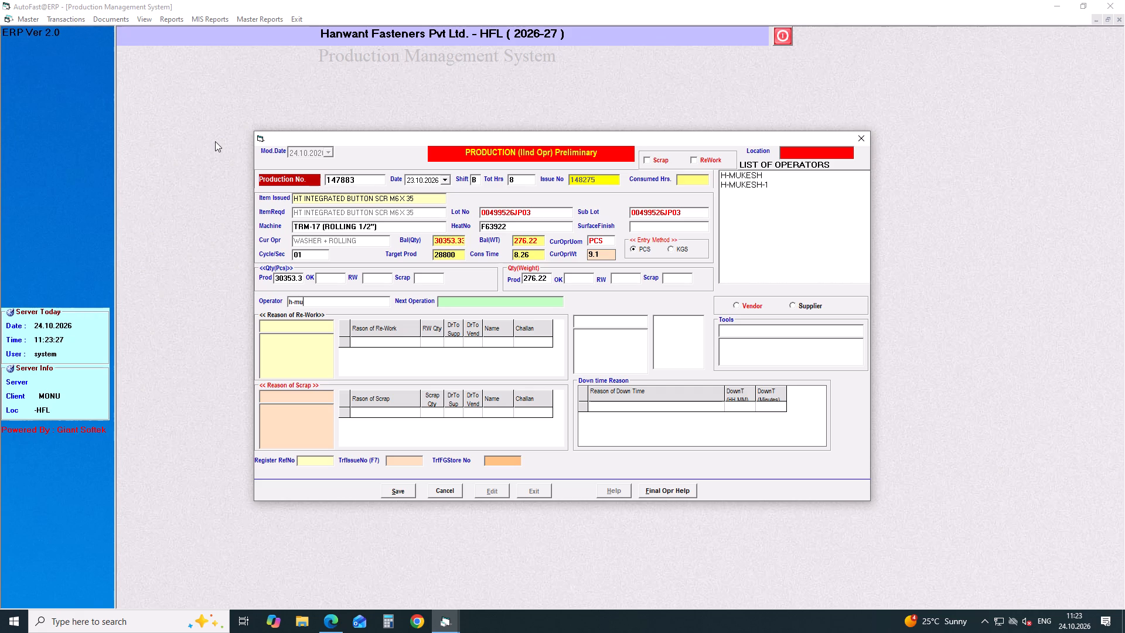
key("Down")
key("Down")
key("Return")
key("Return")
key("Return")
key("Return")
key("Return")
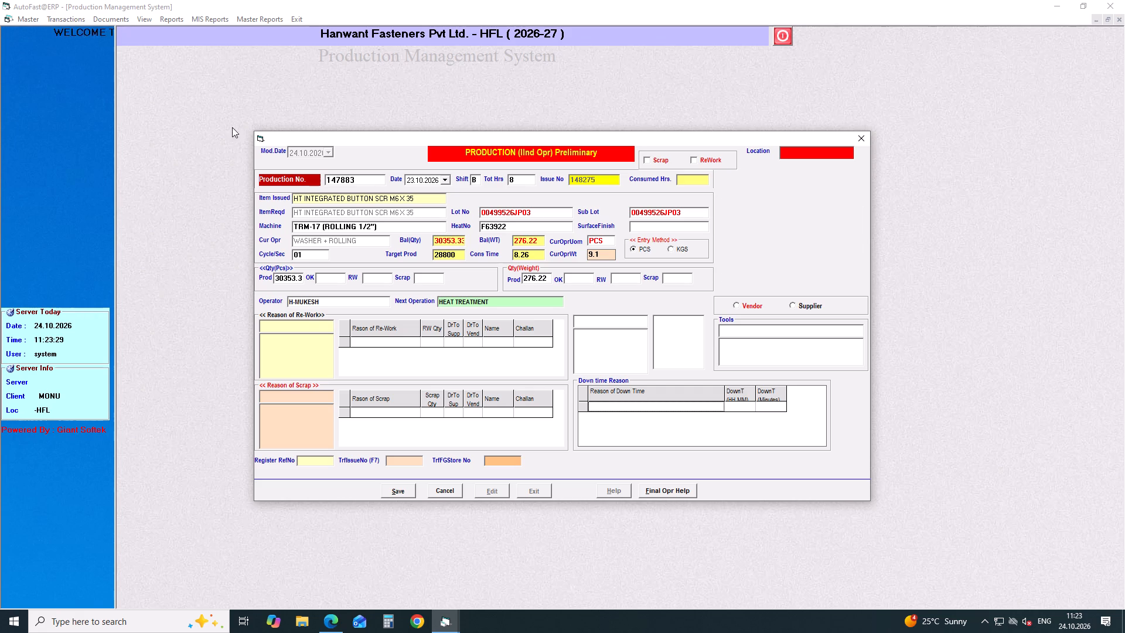
left_click(410, 492)
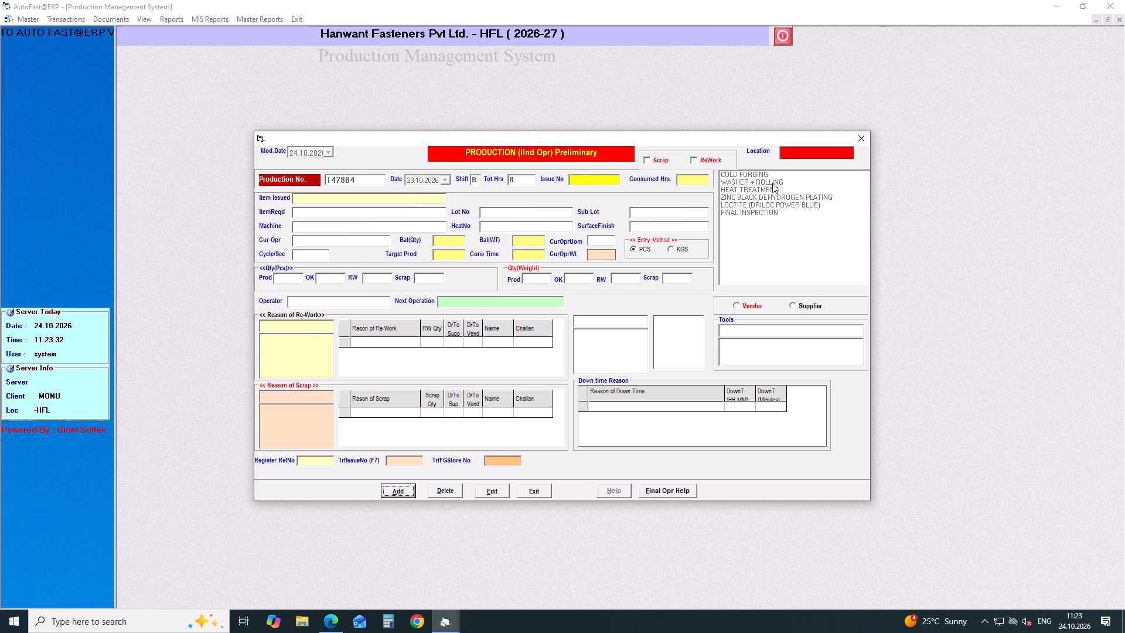
left_click(860, 134)
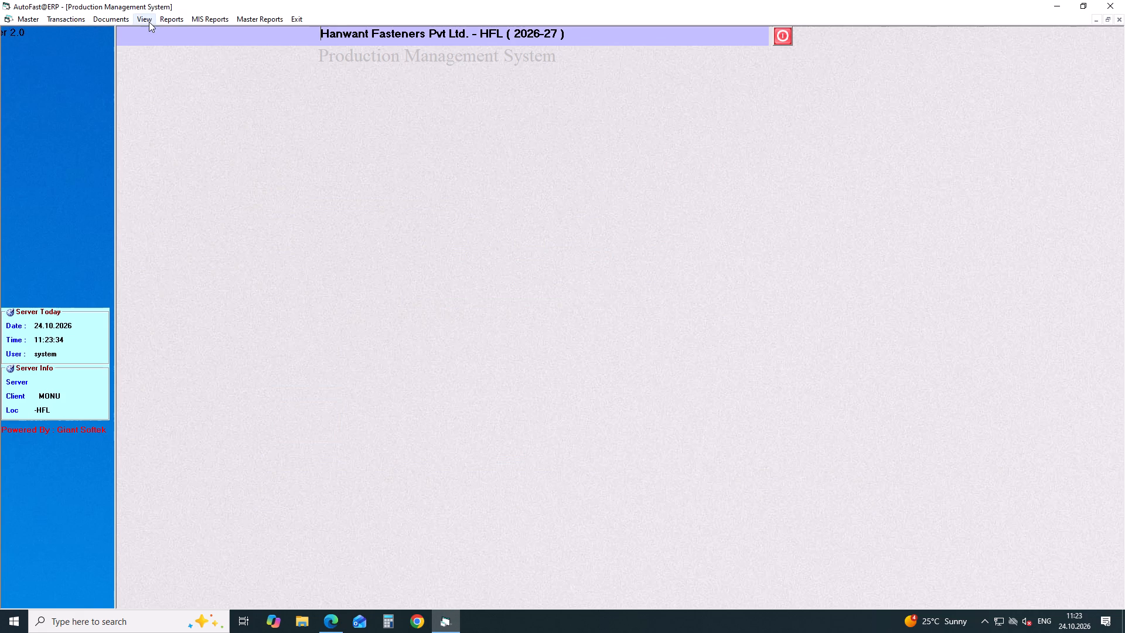
List the pending MRPs for inspection for in-house production items, using Operation Except Final as on 24.10.2026.
left_click(149, 22)
left_click(190, 36)
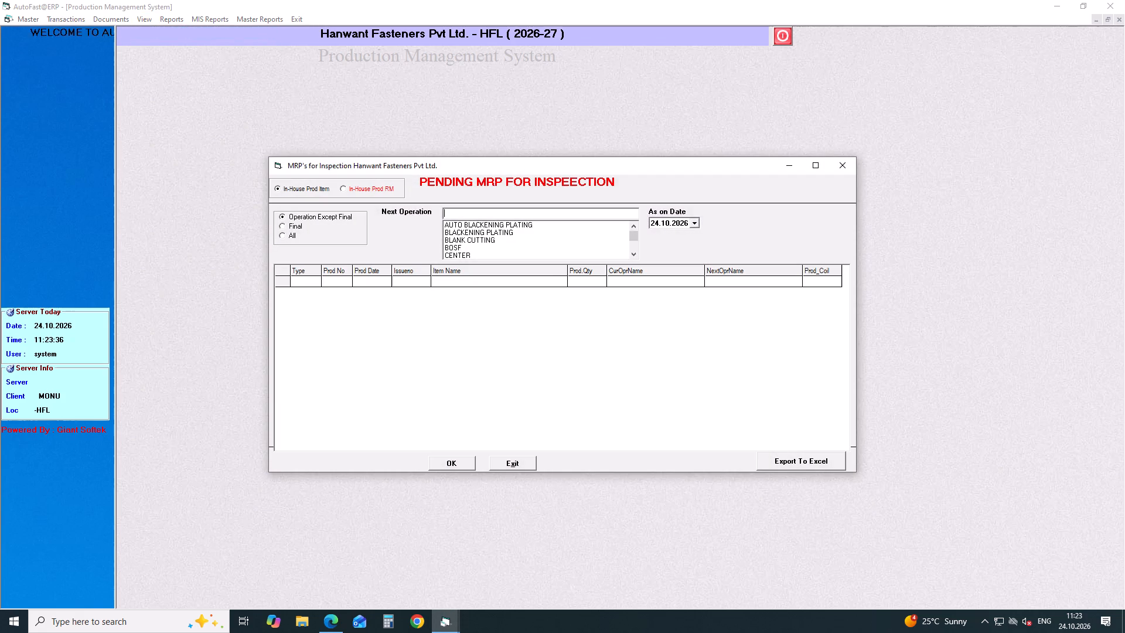
key("Return")
key("Return")
key("Return")
key("Return")
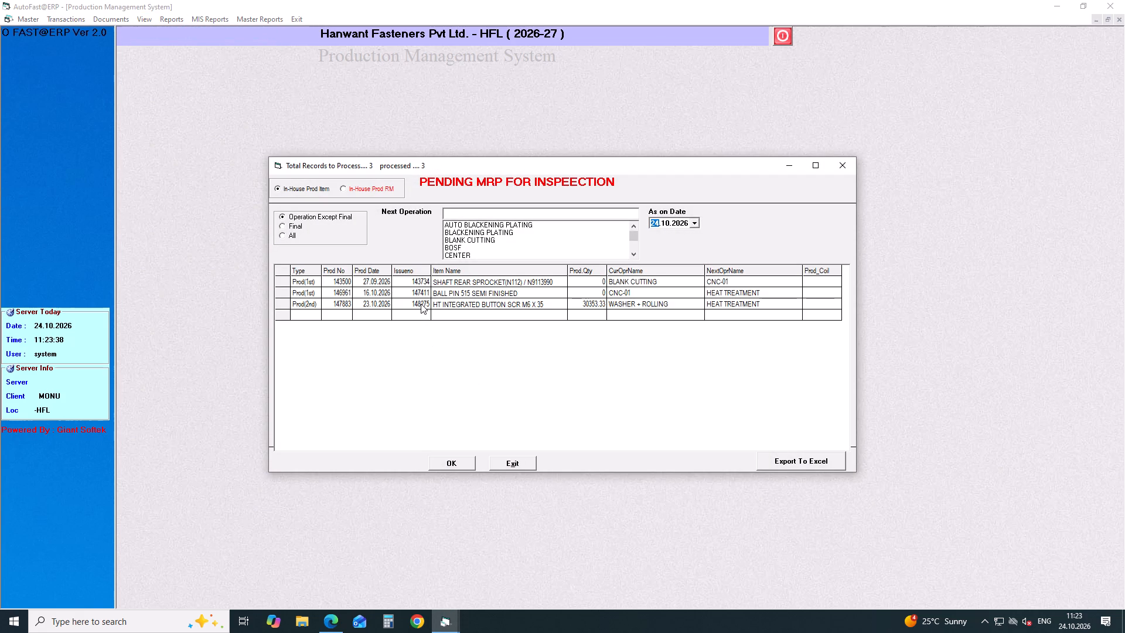
Open pending production 147883 of HT INTEGRATED BUTTON SCR M6 X 35, accept and save its final second-operation entry, and close the pending list.
left_click(421, 304)
key("Return")
key("Return")
key("Return")
key("Return")
key("Return")
key("Return")
key("Return")
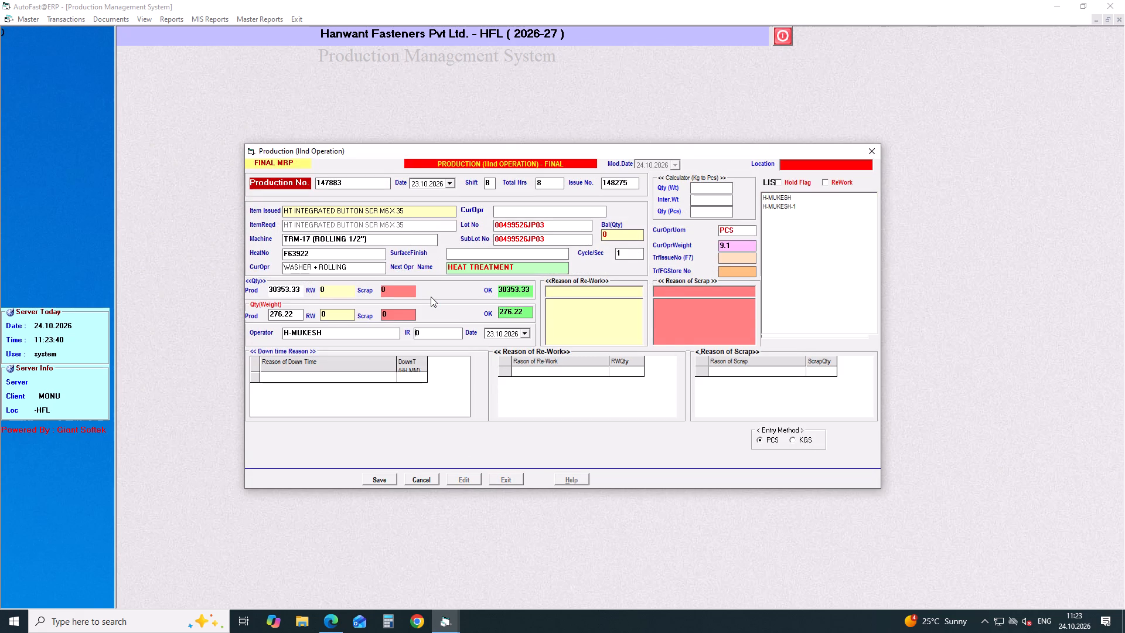
key("Return")
key("Return")
key("Return")
key("Return")
key("Return")
key("Return")
key("Return")
key("Return")
key("Return")
key("Return")
key("Return")
left_click(843, 162)
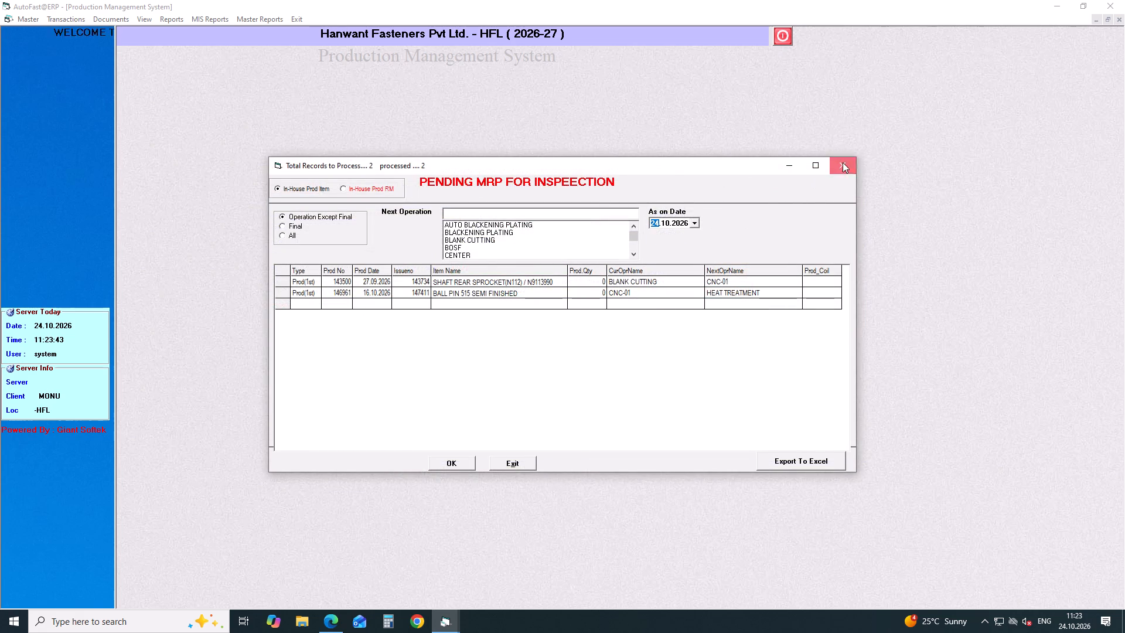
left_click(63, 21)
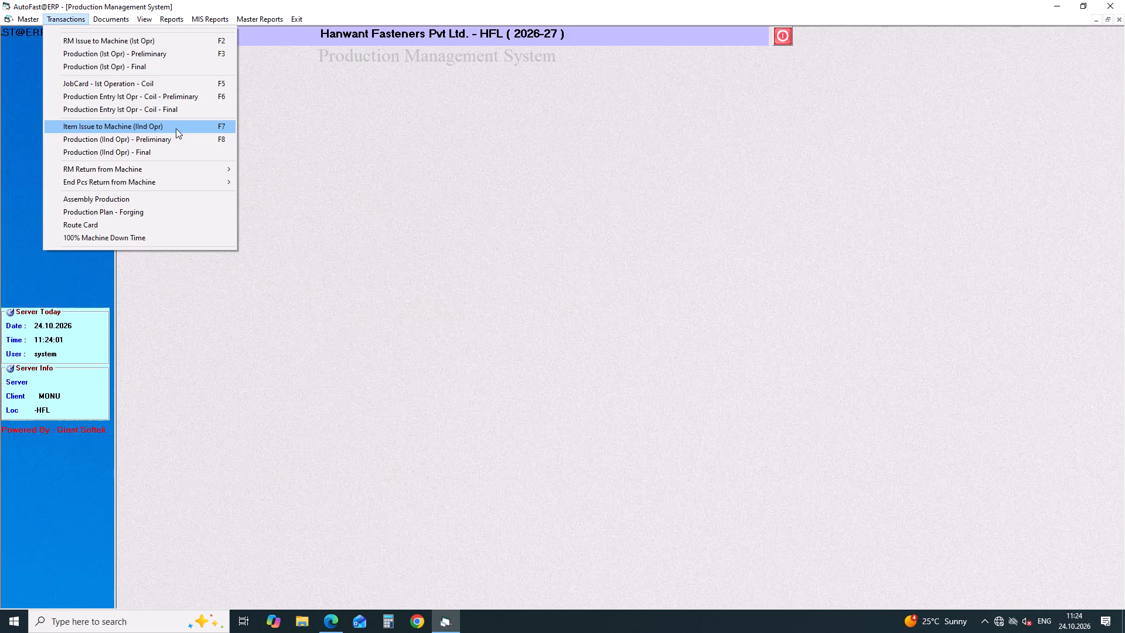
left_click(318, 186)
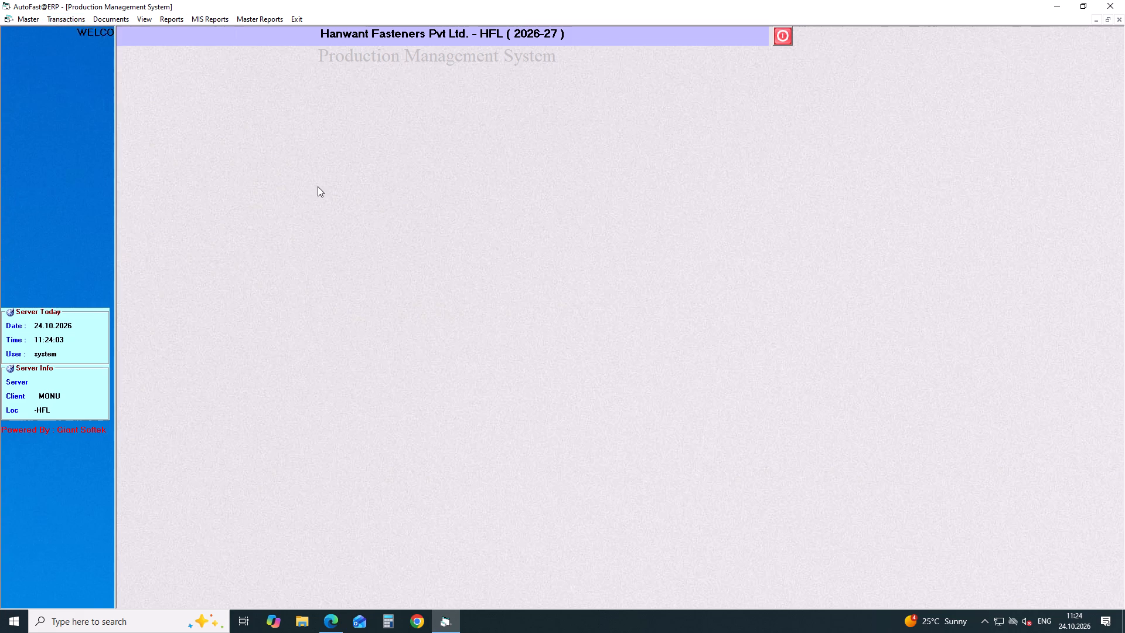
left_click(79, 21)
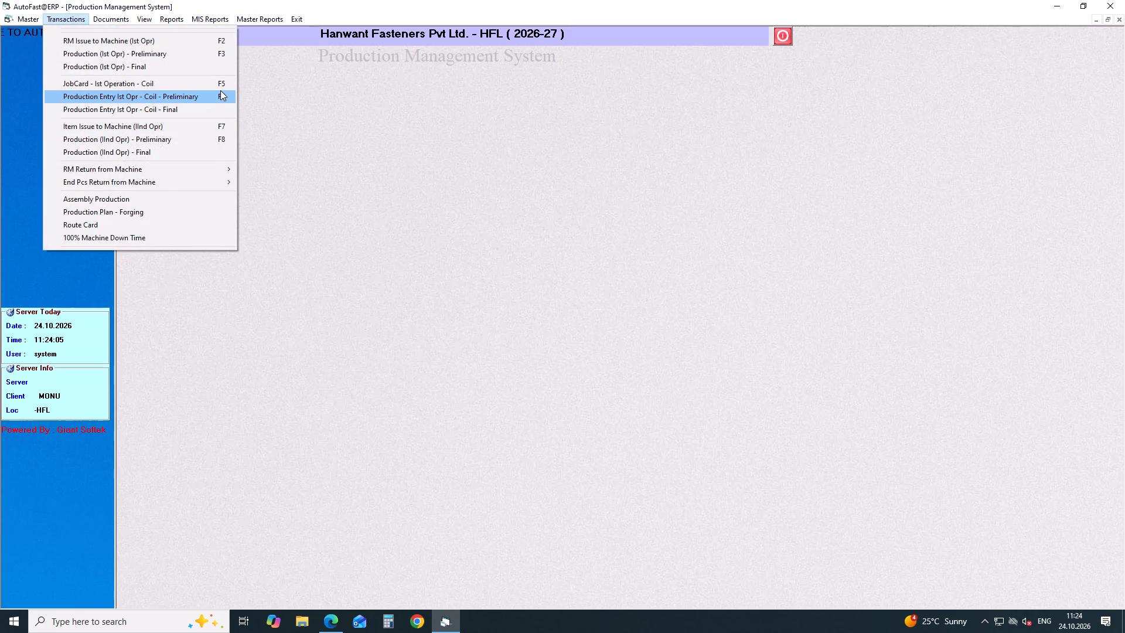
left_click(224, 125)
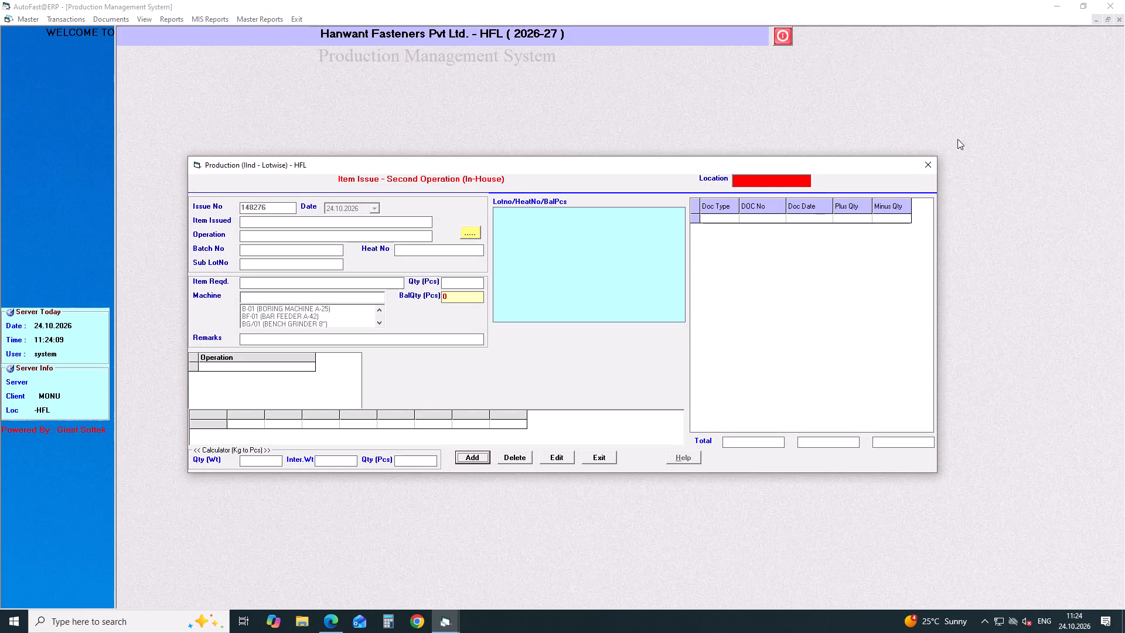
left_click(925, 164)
Open the Production (IInd Operation) PR06 report and set it to Detail.
left_click(179, 21)
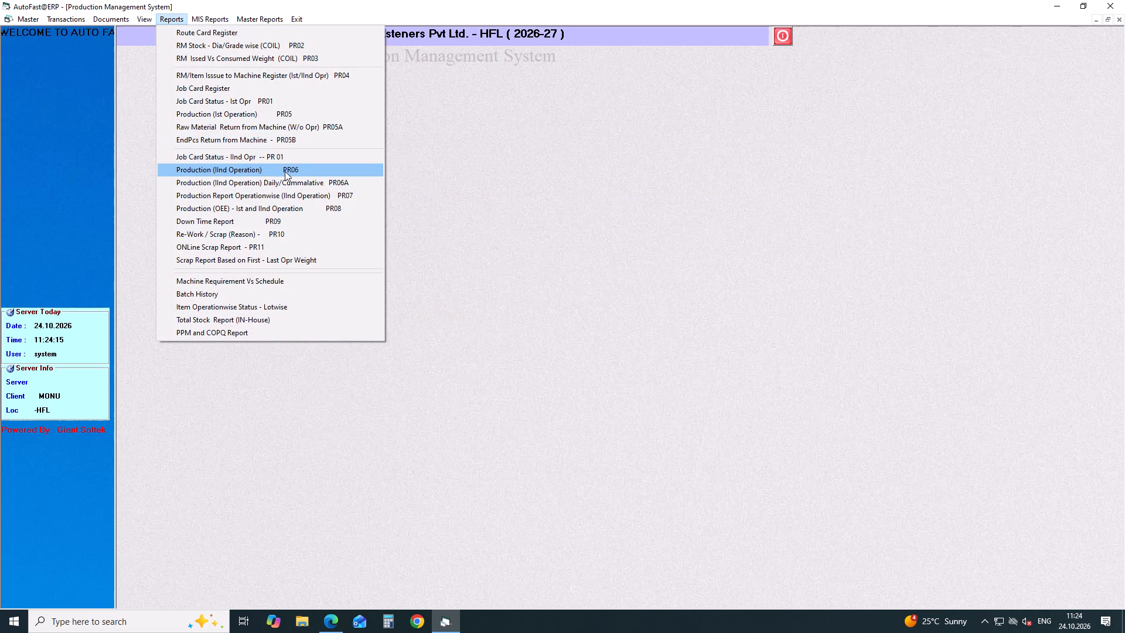
left_click(260, 169)
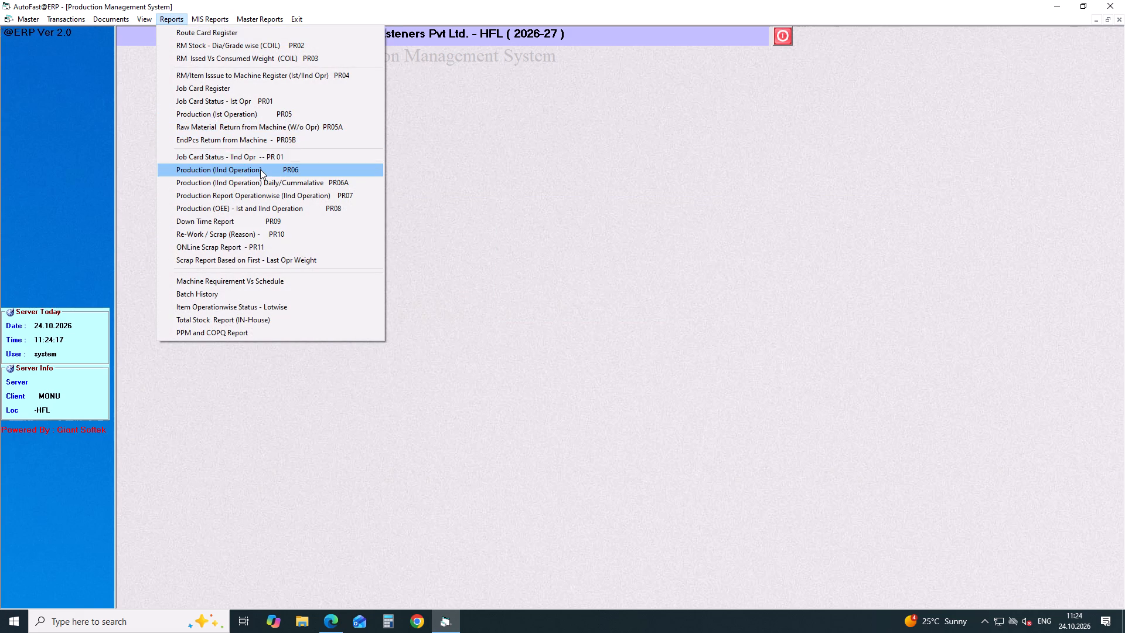
key("Return")
key("Return")
key("Return")
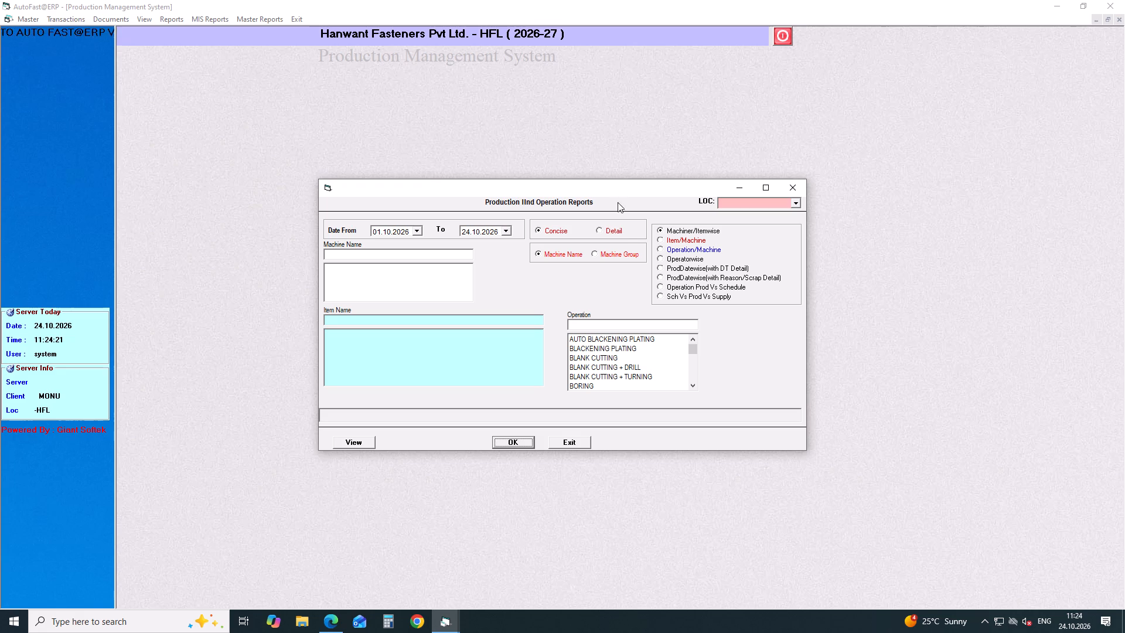
left_click(604, 229)
Filter the production report by item INTEGRATED SOC BUTTON M8 X 25.
left_click(344, 318)
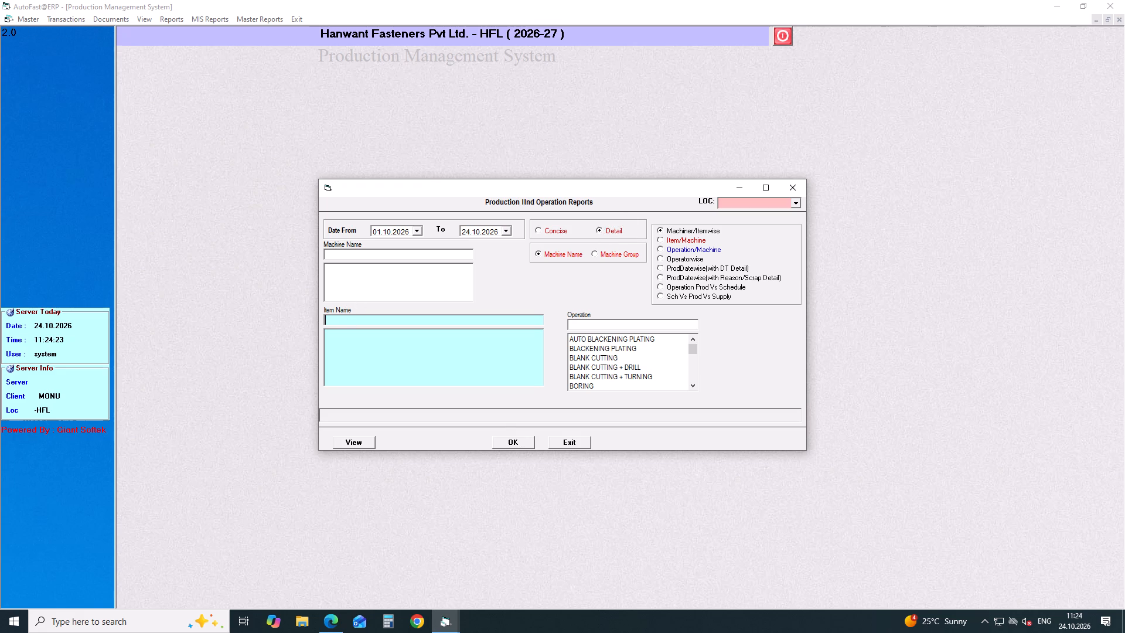
type("int")
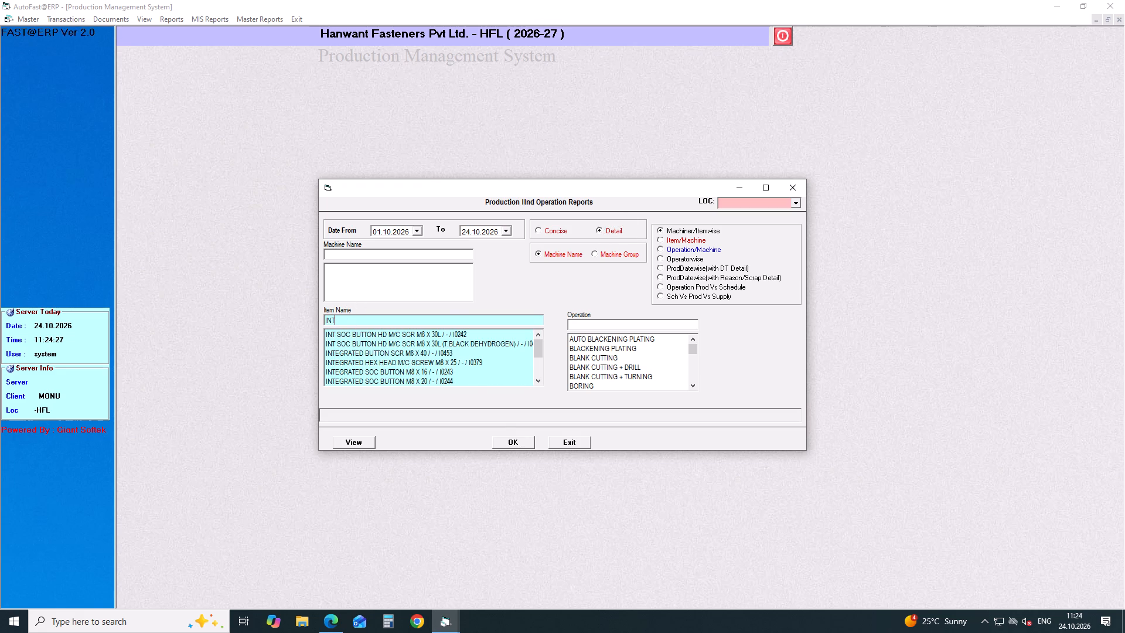
key("Down")
key("Down")
key("Down")
key("Down")
key("Down")
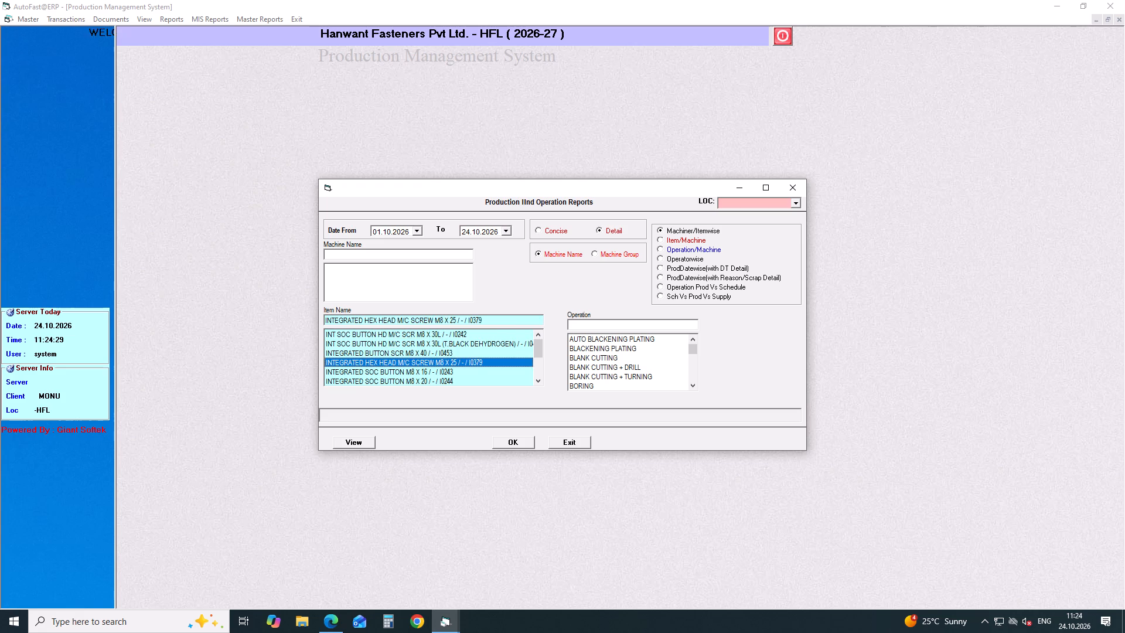
key("Down")
key("Down")
key("Down")
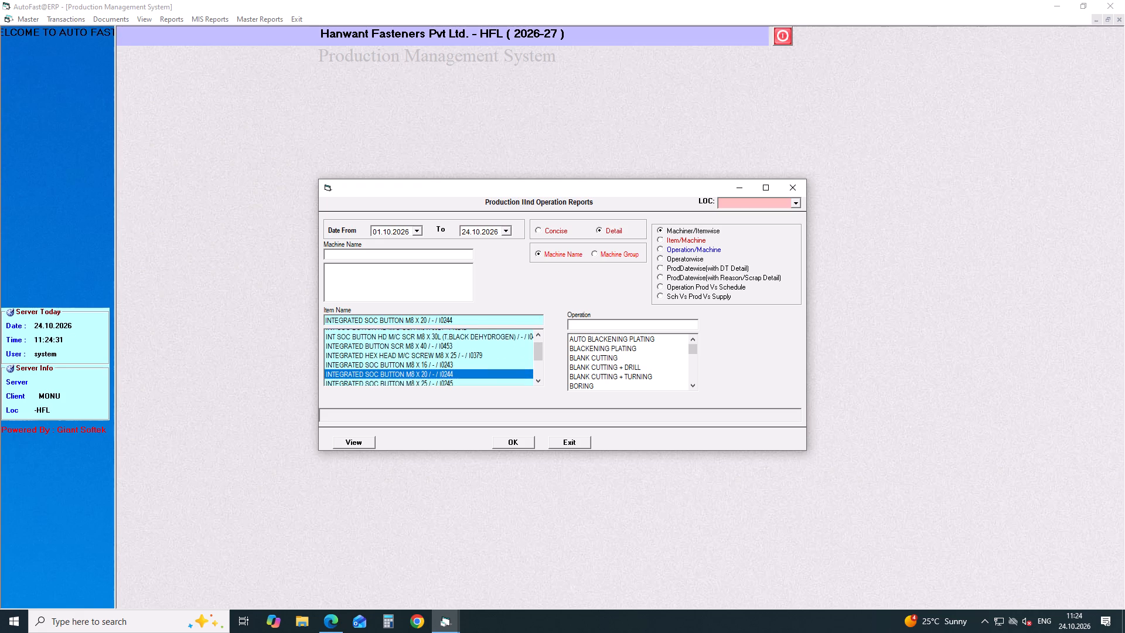
key("Return")
key("Return")
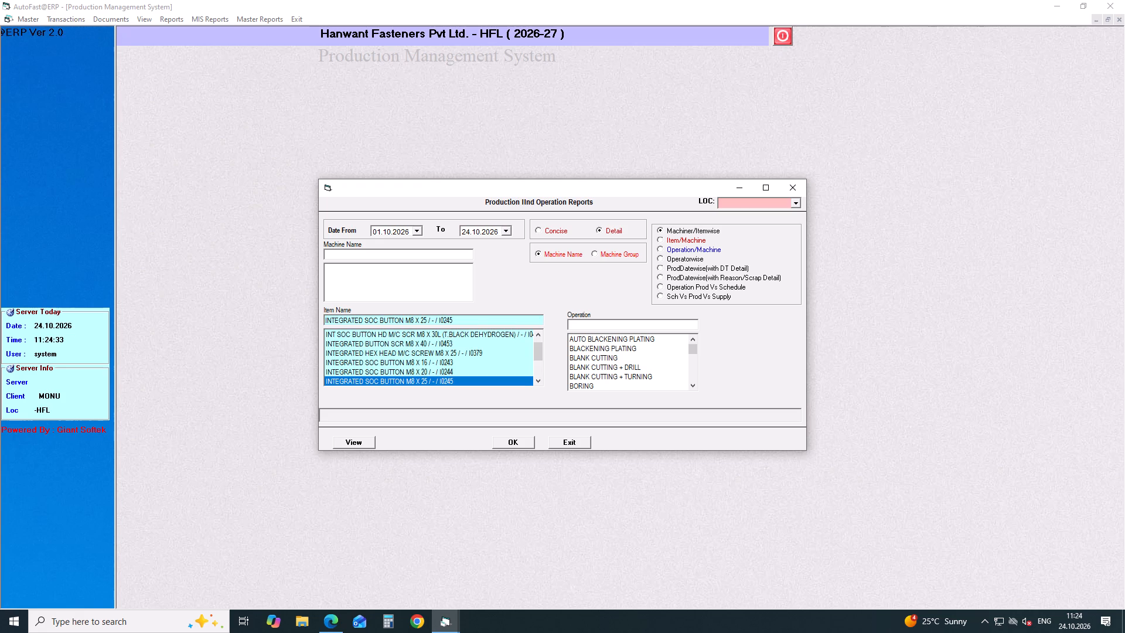
Limit the report to the ROLLING operation, generate it to review the item's production, and close the report and its form.
left_click(575, 325)
type("ro")
key("Down")
key("Down")
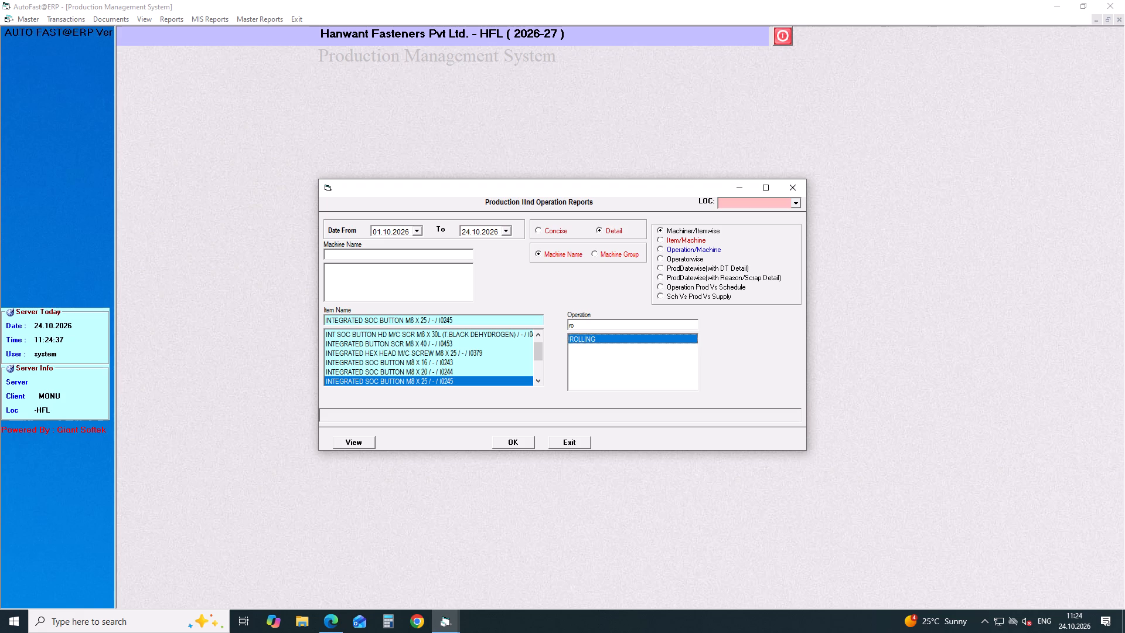
key("Return")
key("Return")
key("Return")
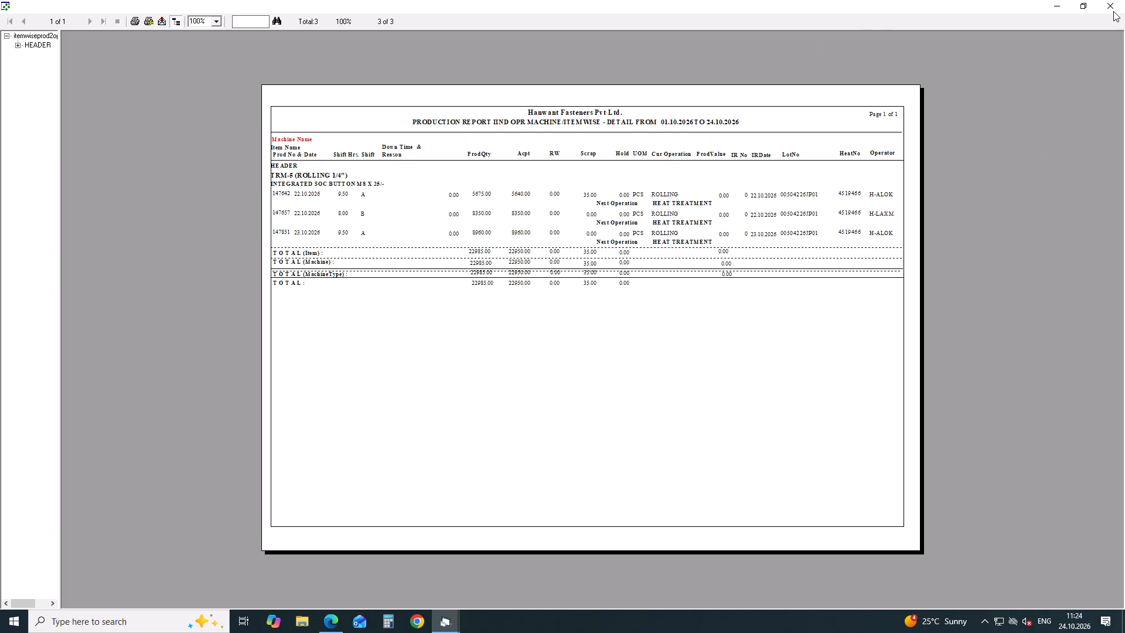
left_click(1113, 11)
left_click(793, 193)
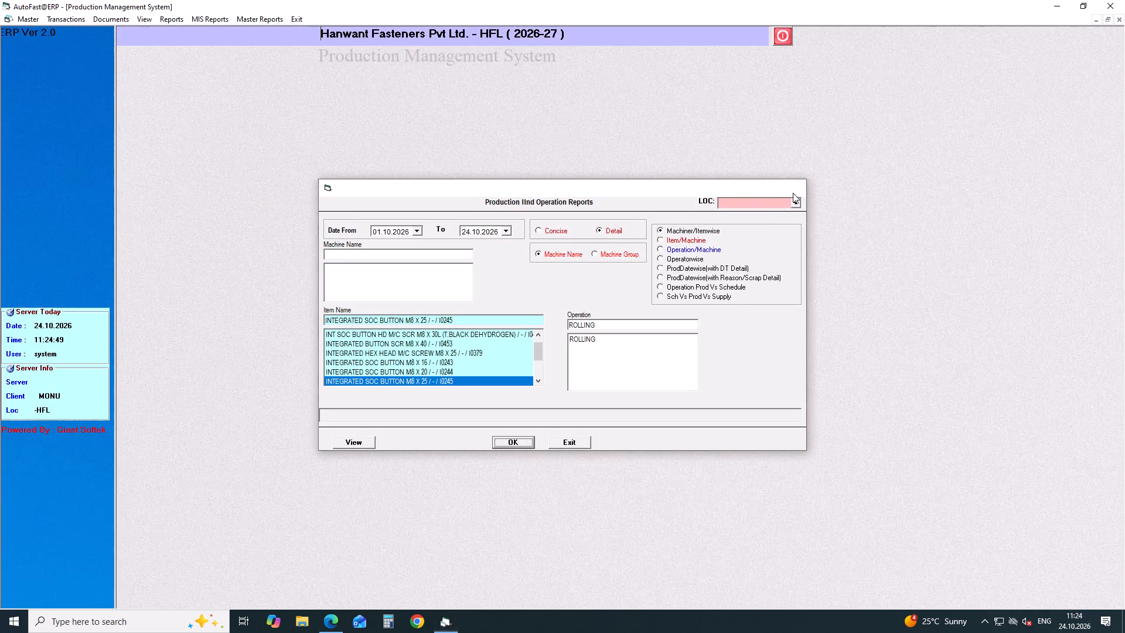
Start a new Item Issue to Machine (IInd Opr) entry dated 23.10.2026.
left_click(73, 21)
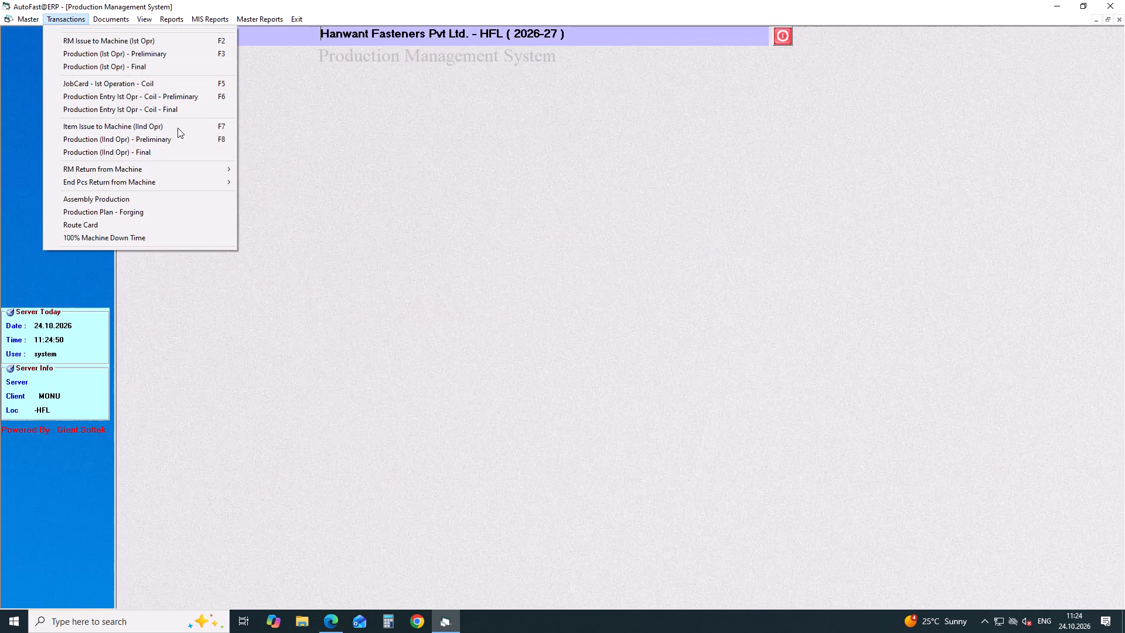
left_click(178, 128)
key("Return")
key("Return")
key("Return")
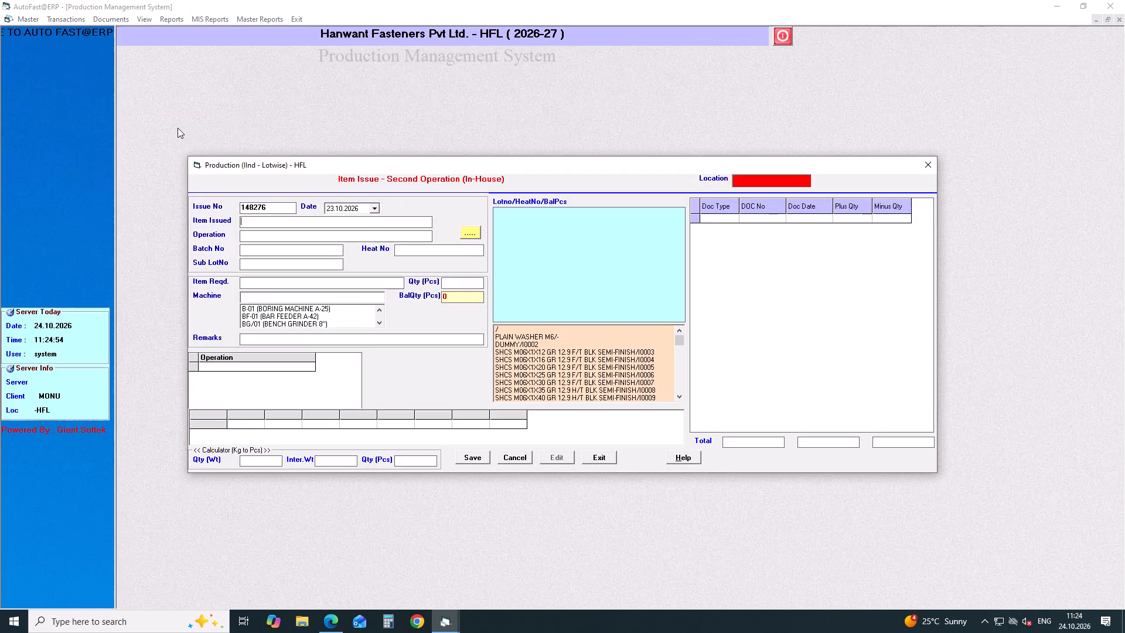
Choose INTEGRATED SOC BUTTON M8 X 25 as the item issued.
key("o")
key("BackSpace")
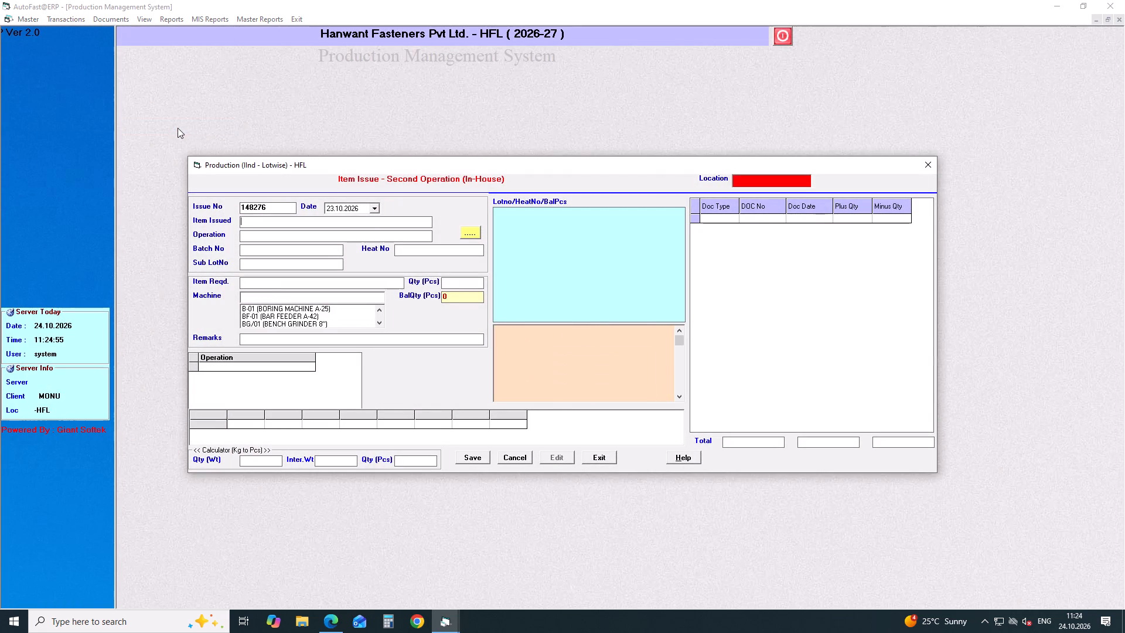
type("int")
key("space")
type("so")
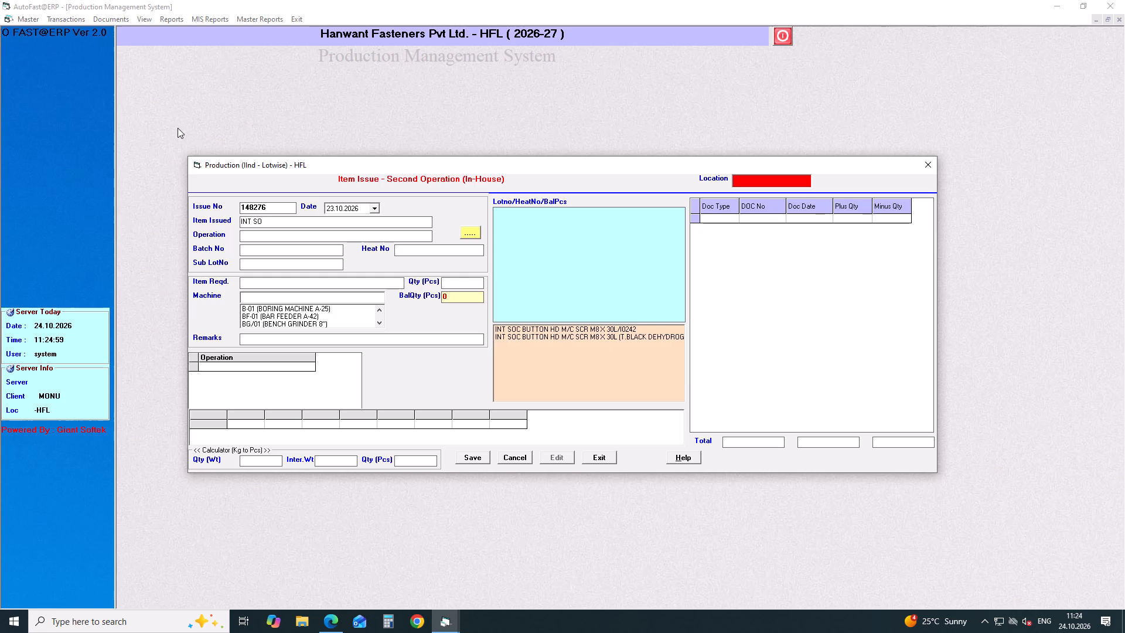
key("BackSpace")
key("BackSpace")
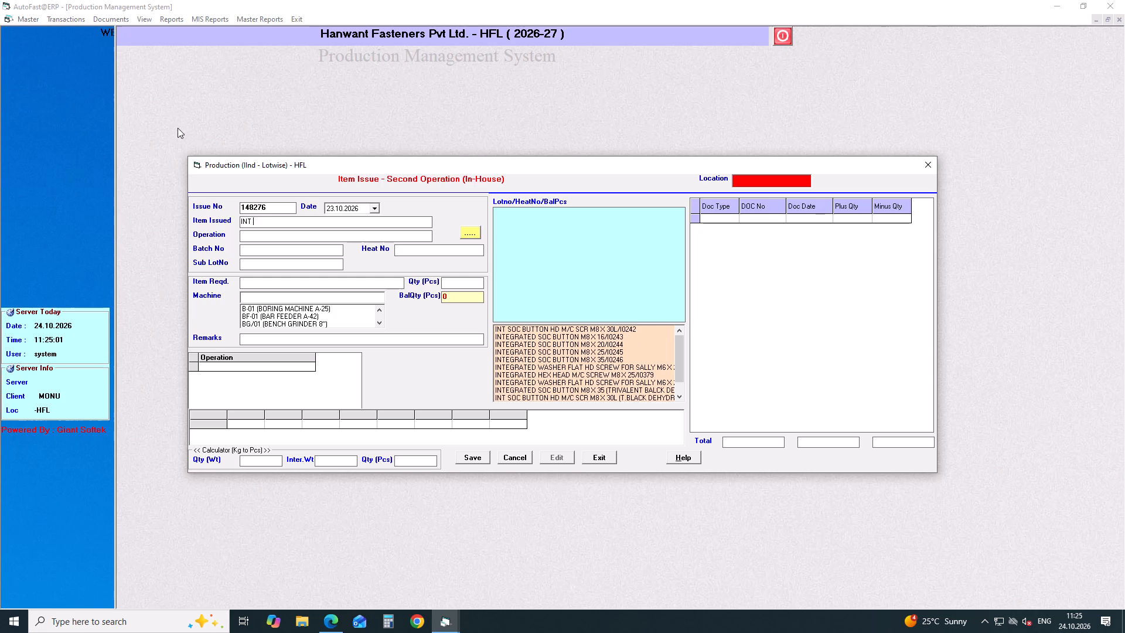
key("Down")
key("Down")
key("Down")
key("Down")
key("Down")
key("Return")
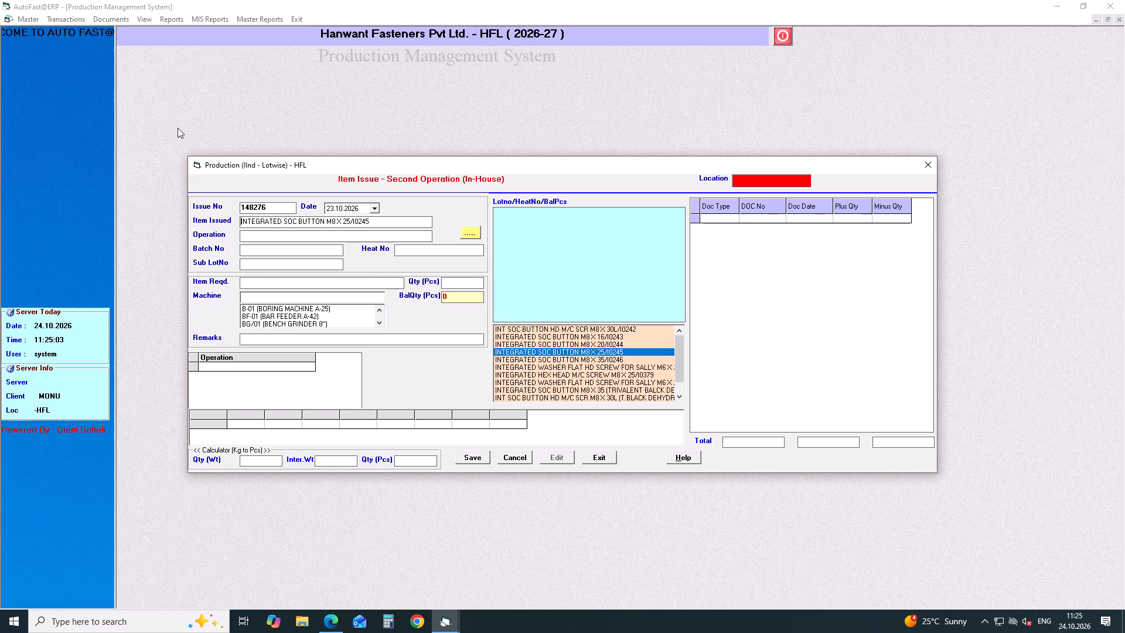
Set the item issue's operation to ROLLING.
key("Return")
key("Down")
key("Down")
key("Down")
key("Down")
key("Return")
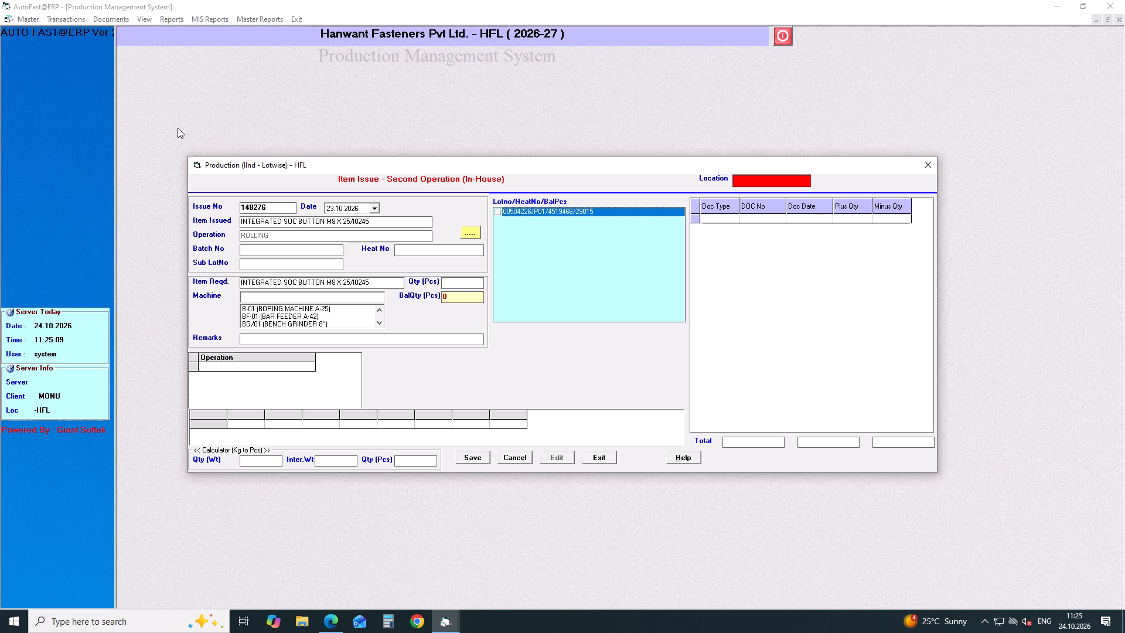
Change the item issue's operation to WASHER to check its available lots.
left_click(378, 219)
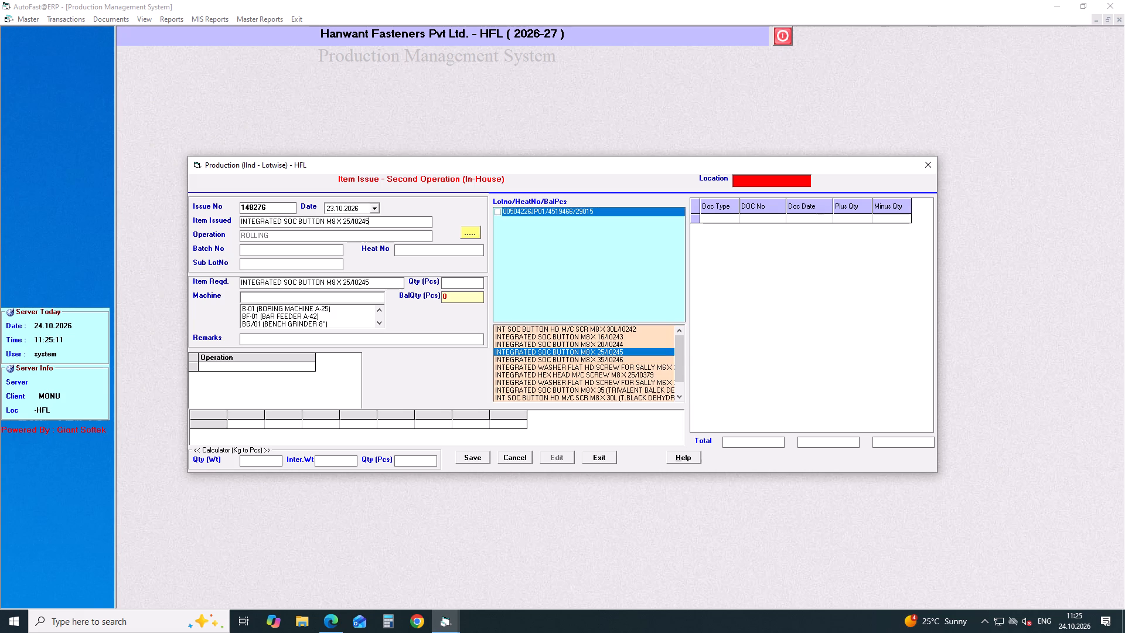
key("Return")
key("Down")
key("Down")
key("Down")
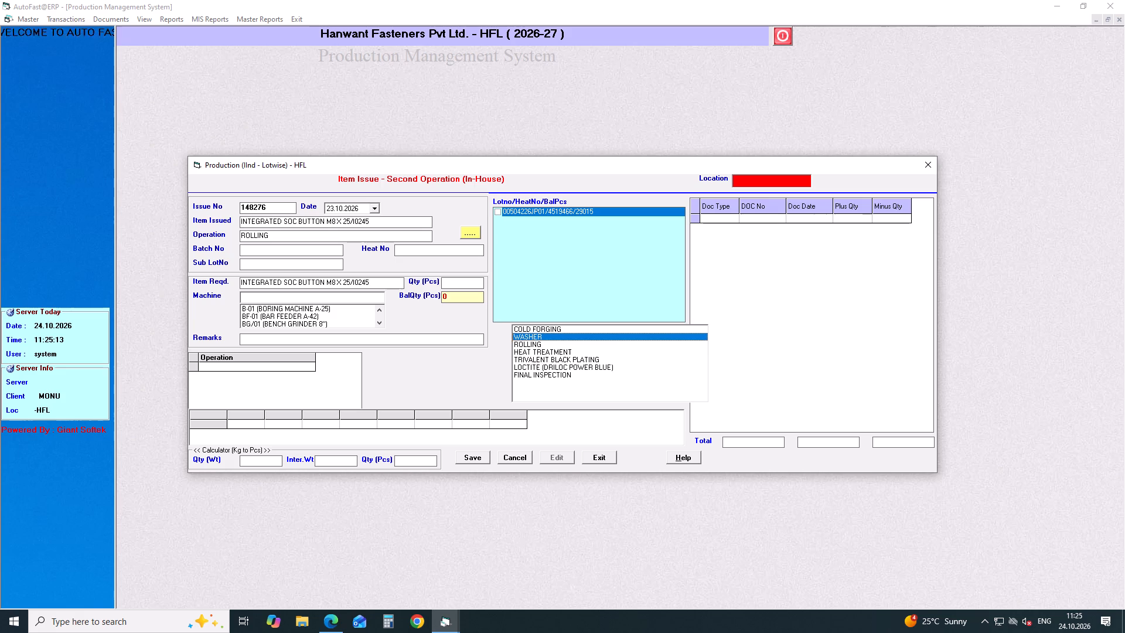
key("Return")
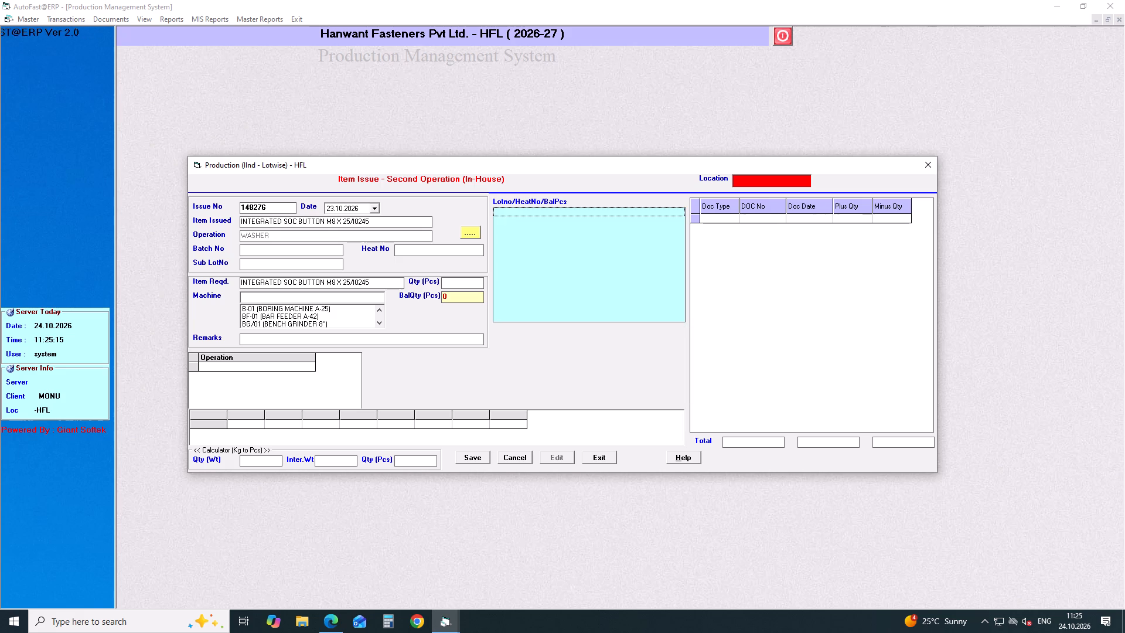
Set the operation back to ROLLING and select lot 00504226JP01 with heat number 4519466.
left_click(380, 220)
key("Return")
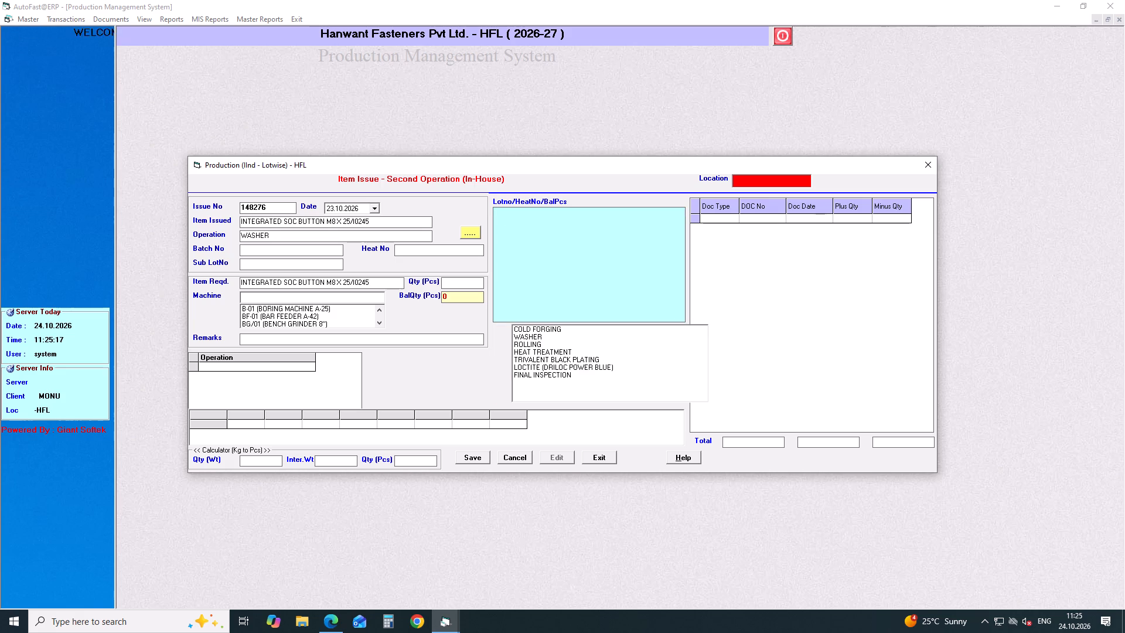
key("Down")
key("Down")
key("Down")
key("Down")
key("Return")
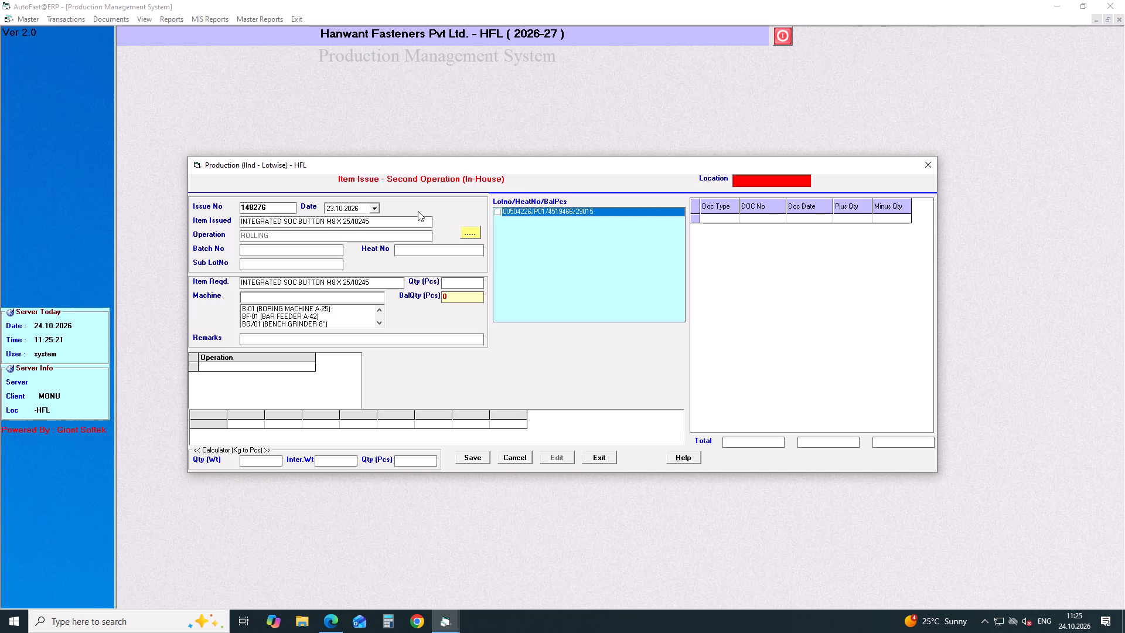
left_click(499, 215)
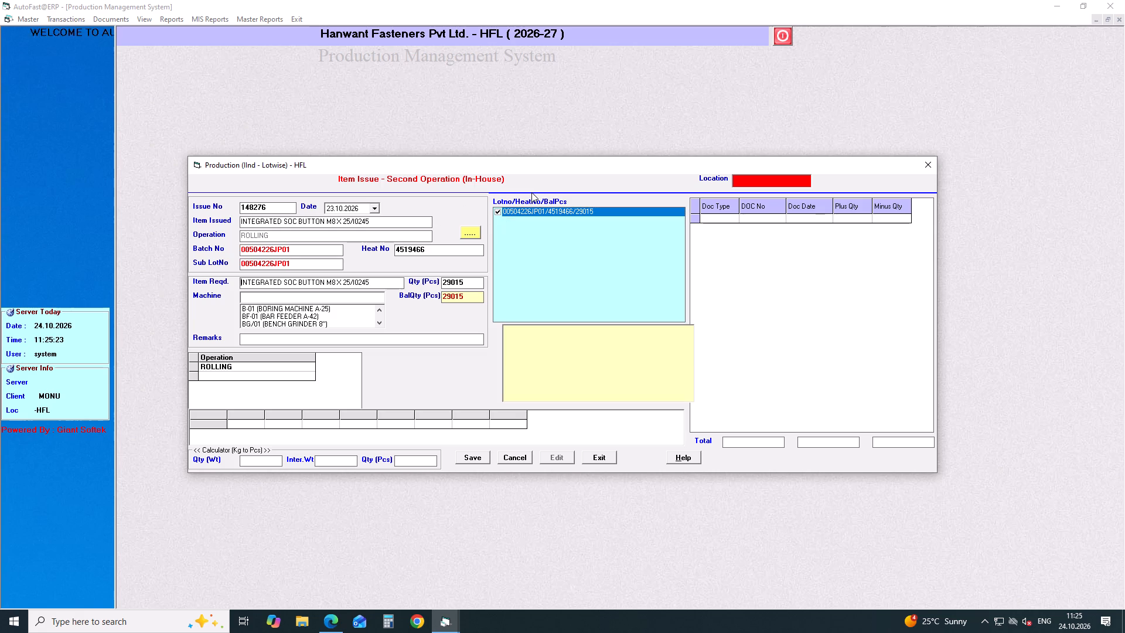
Keep the required item and quantity of 29015 pcs, and look up the TRM rolling machines for the item issue.
key("Return")
key("Return")
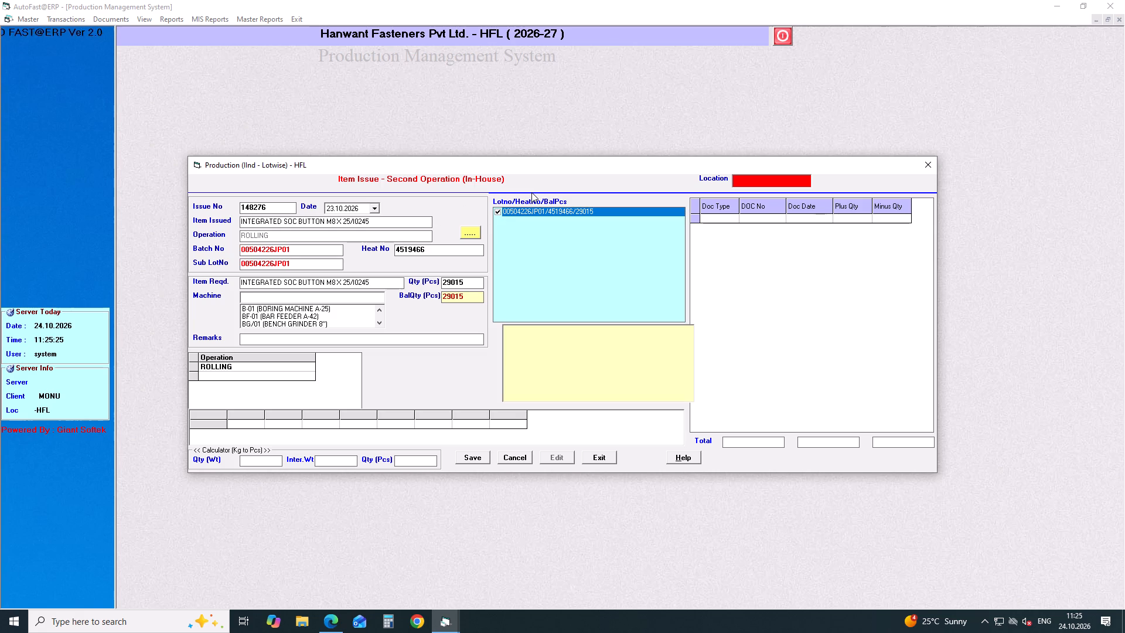
type("tr")
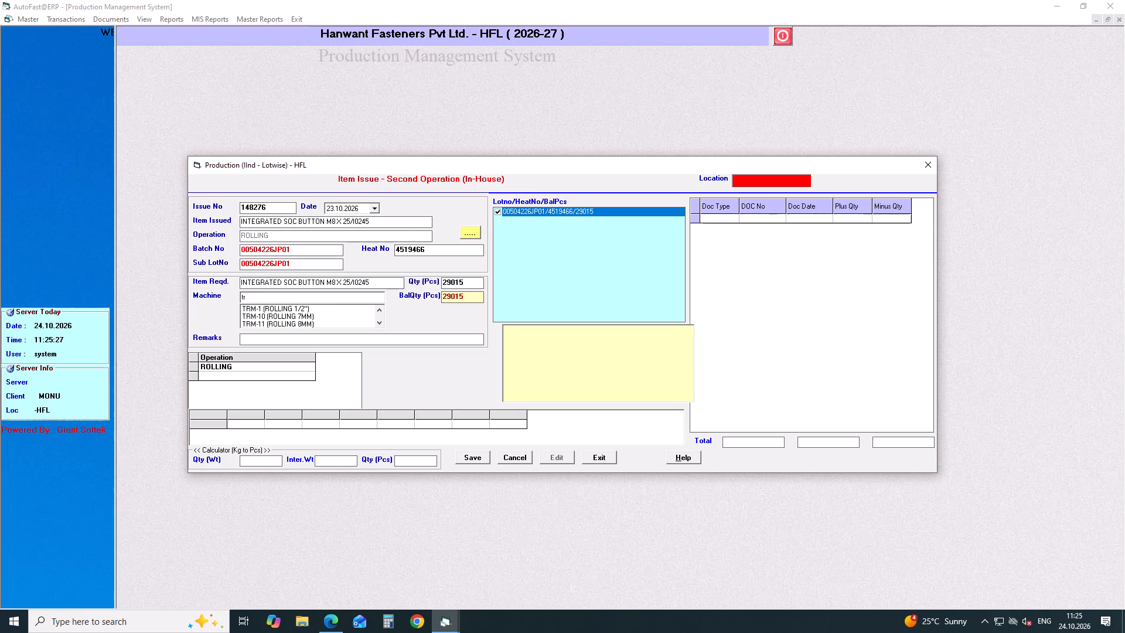
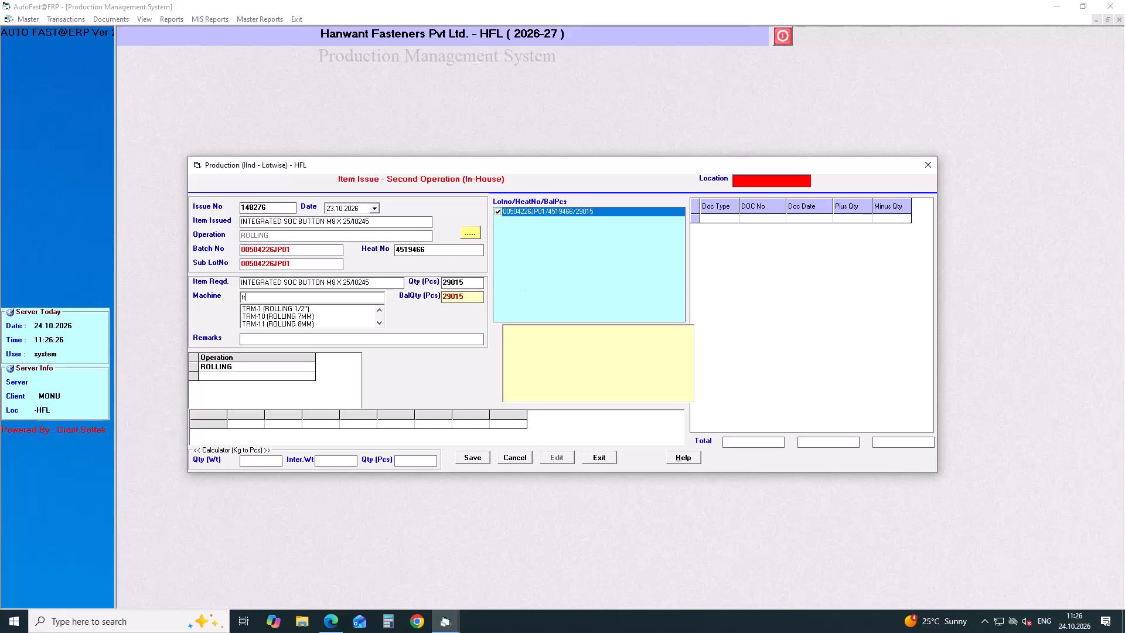
Set the item issue's quantity to 1500 pcs.
left_click_drag(468, 283, 397, 283)
left_click_drag(468, 281, 426, 281)
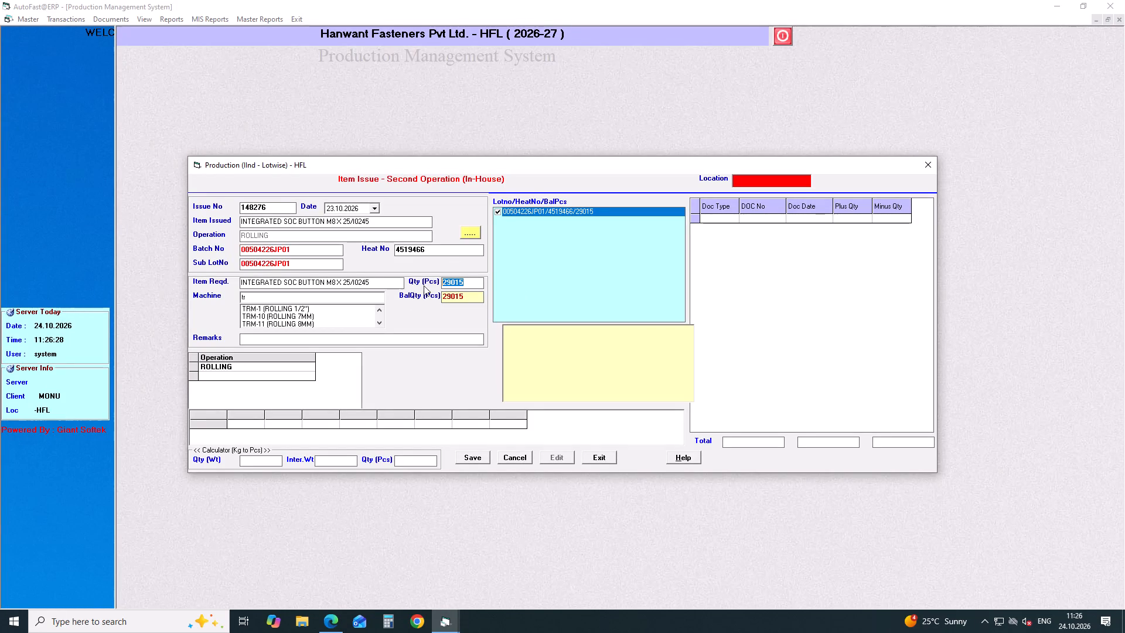
type("1500")
key("Return")
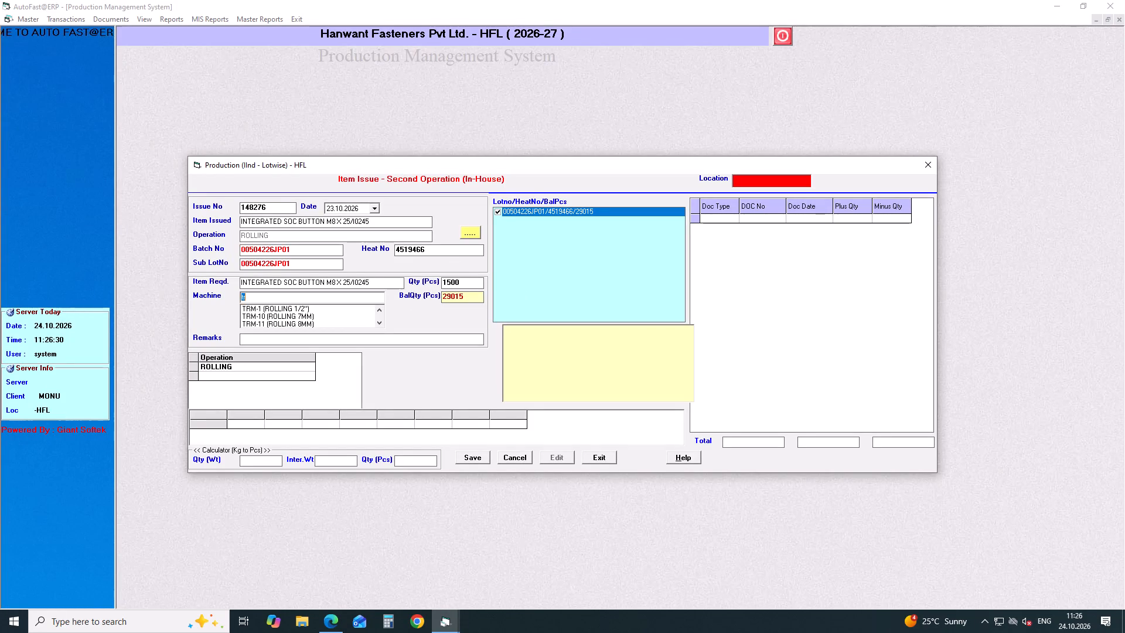
Assign machine TRM-5 (ROLLING 1/4") to the item issue, save it and close the issue form.
type("trm")
key("Down")
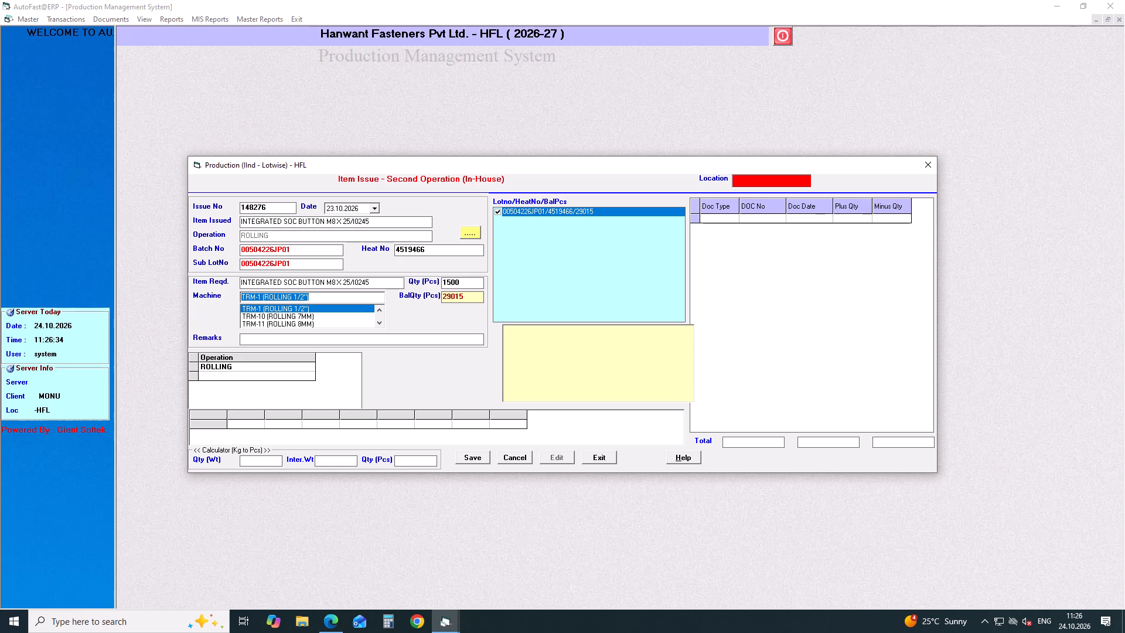
key("Down")
key("Down")
key("Down")
key("Down")
key("Down")
key("Down")
key("Down")
key("Down")
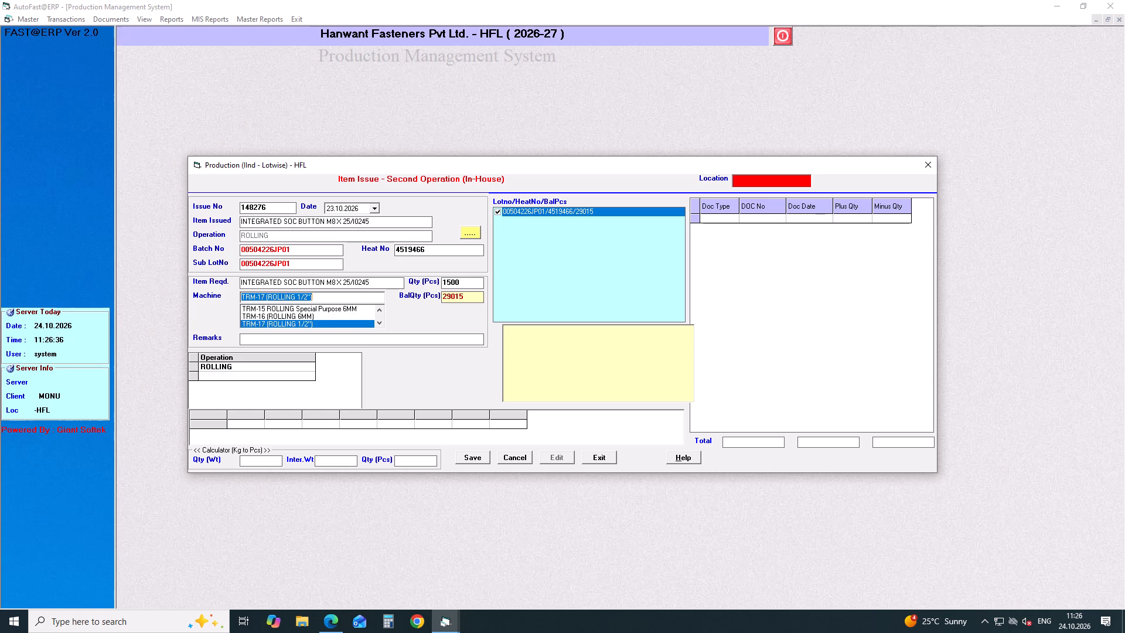
key("Down")
key("Down")
key("Down")
key("Down")
key("Down")
key("Return")
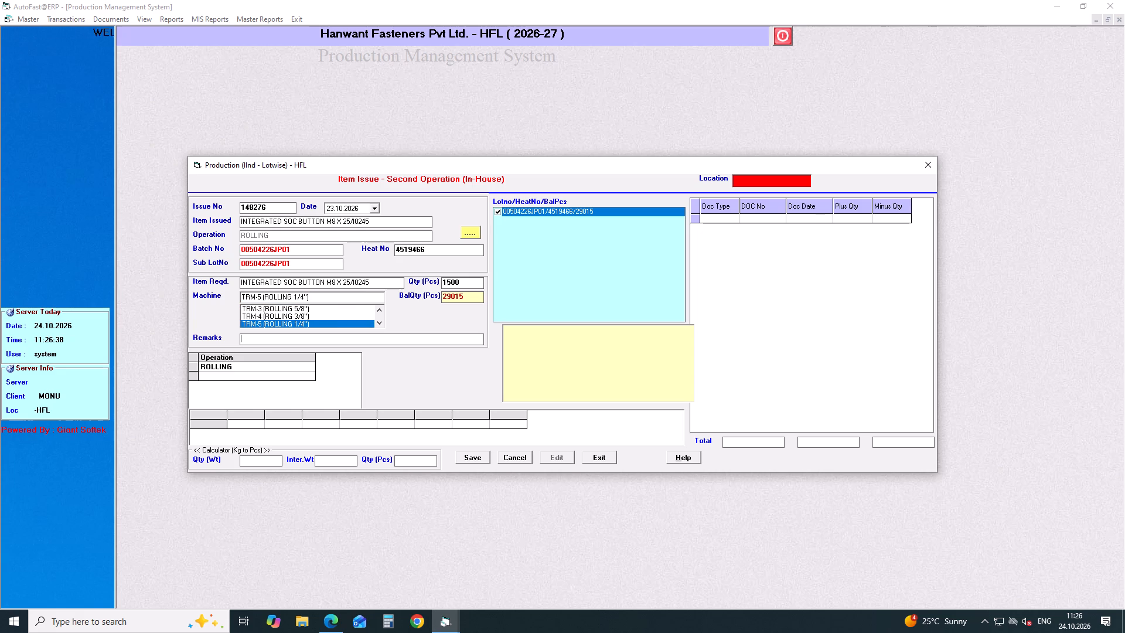
key("Return")
key("Return")
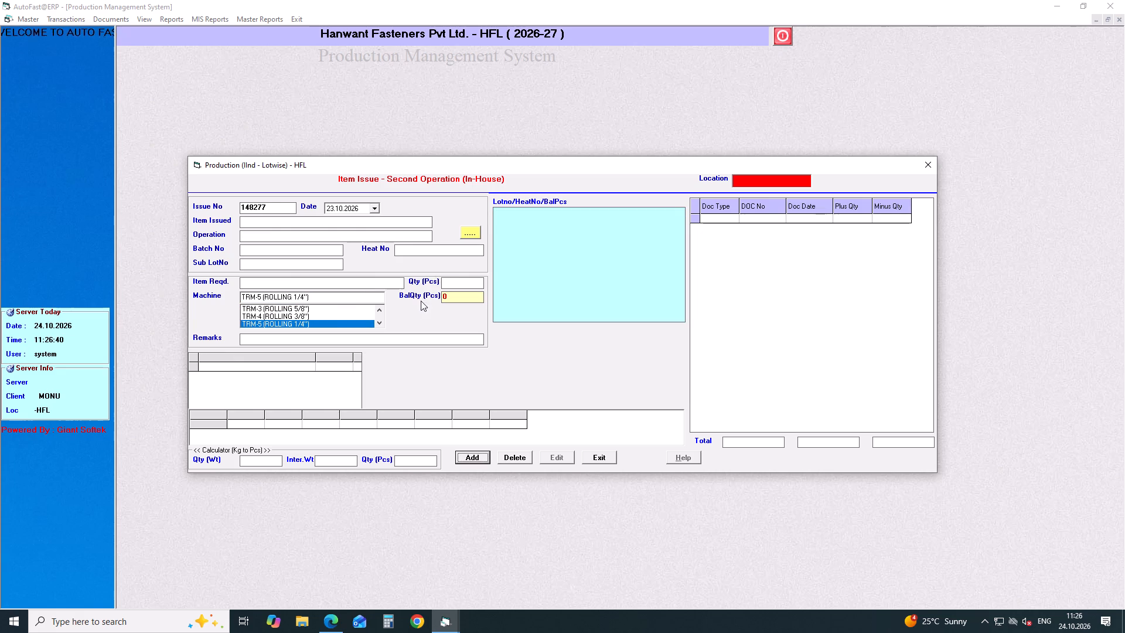
left_click(928, 162)
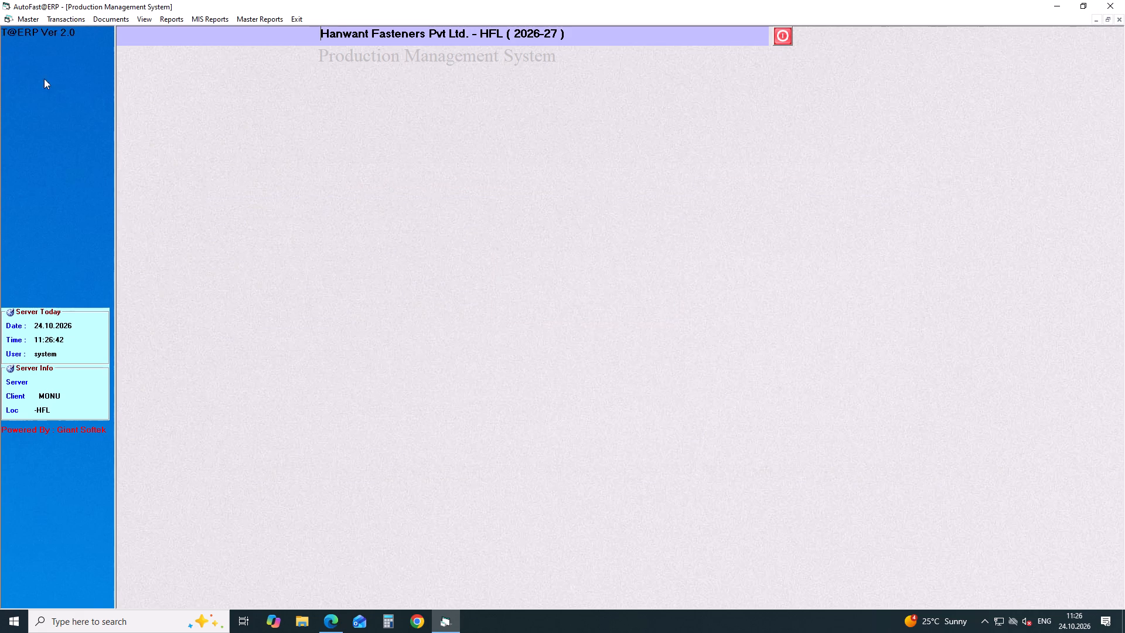
Start a preliminary second-operation production entry dated 23.10.2026 with shift B, 4 total hours and issue number 148276.
left_click(76, 19)
left_click(227, 139)
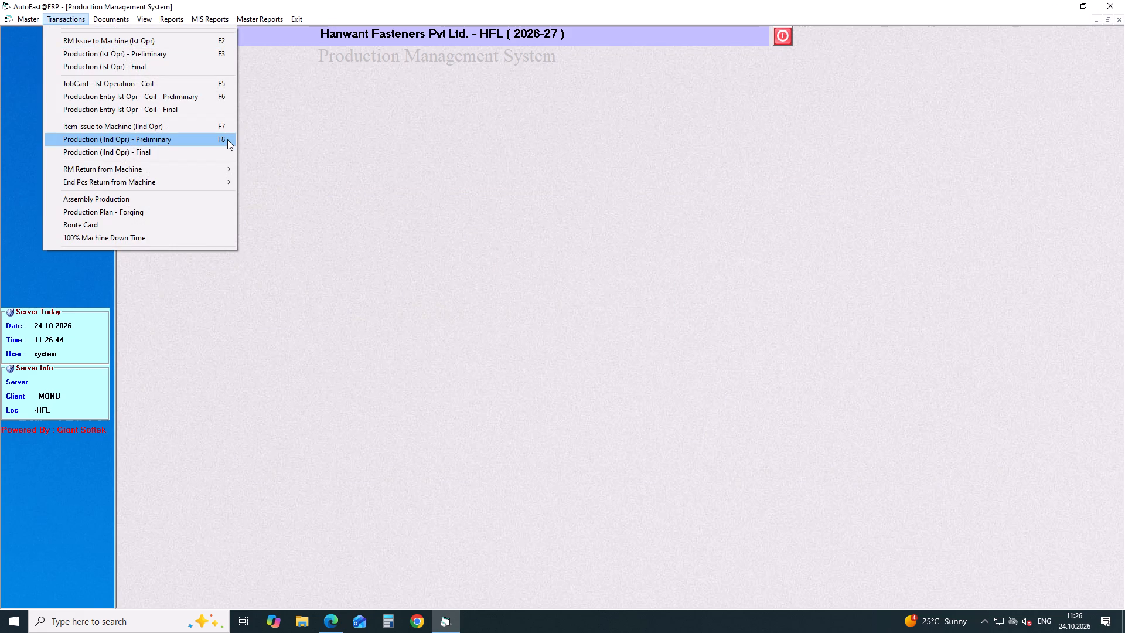
key("Return")
key("Return")
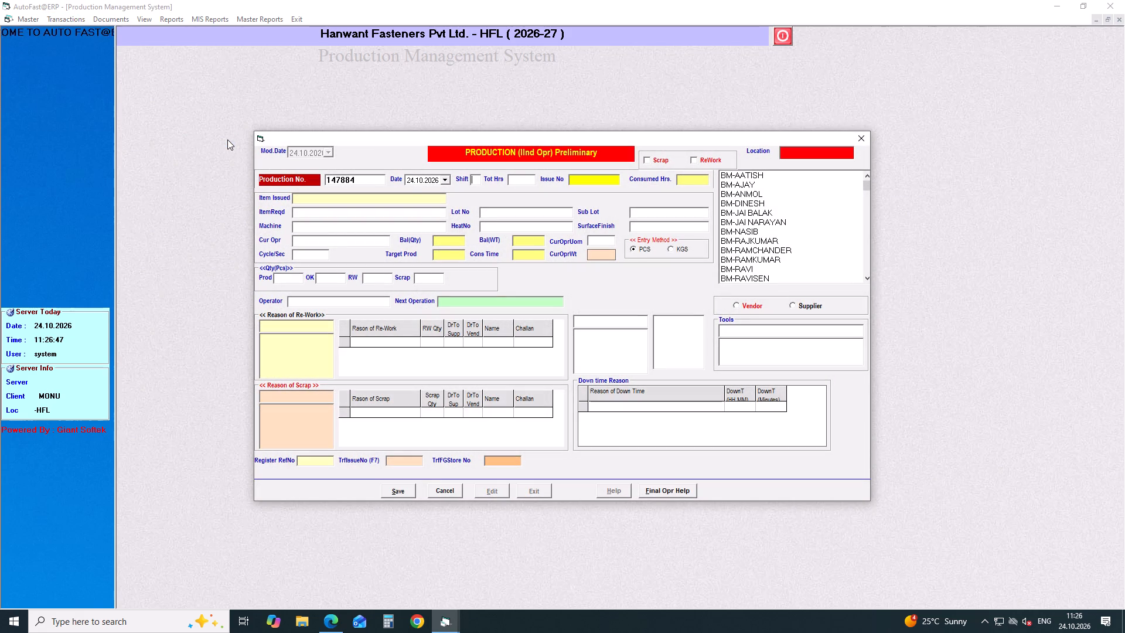
left_click(408, 183)
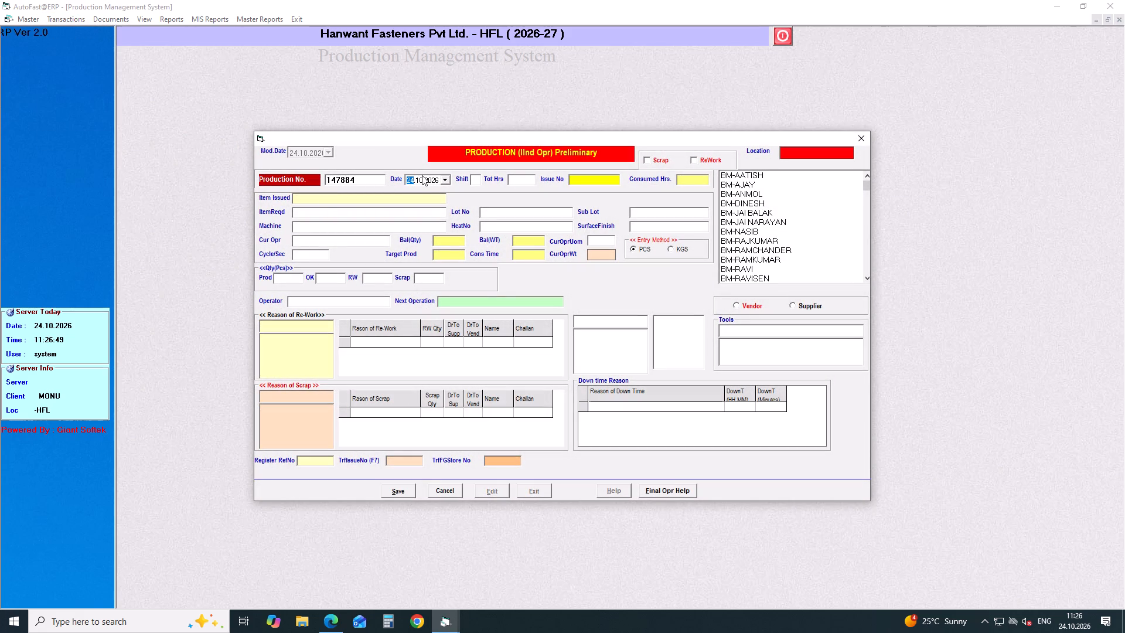
key("Down")
key("Return")
key("b")
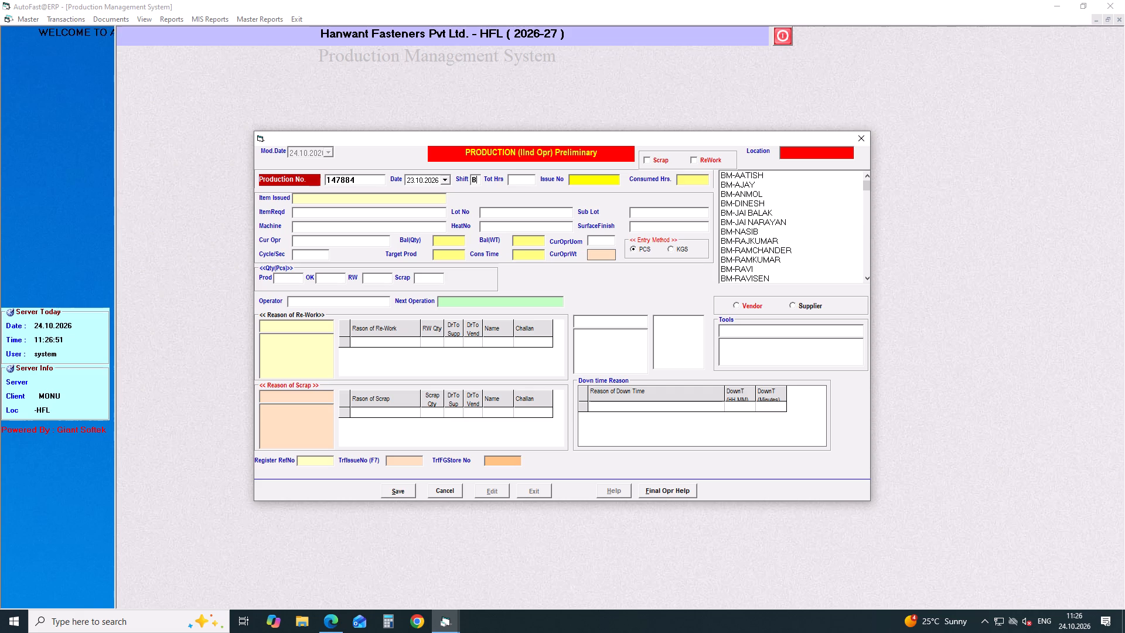
key("Return")
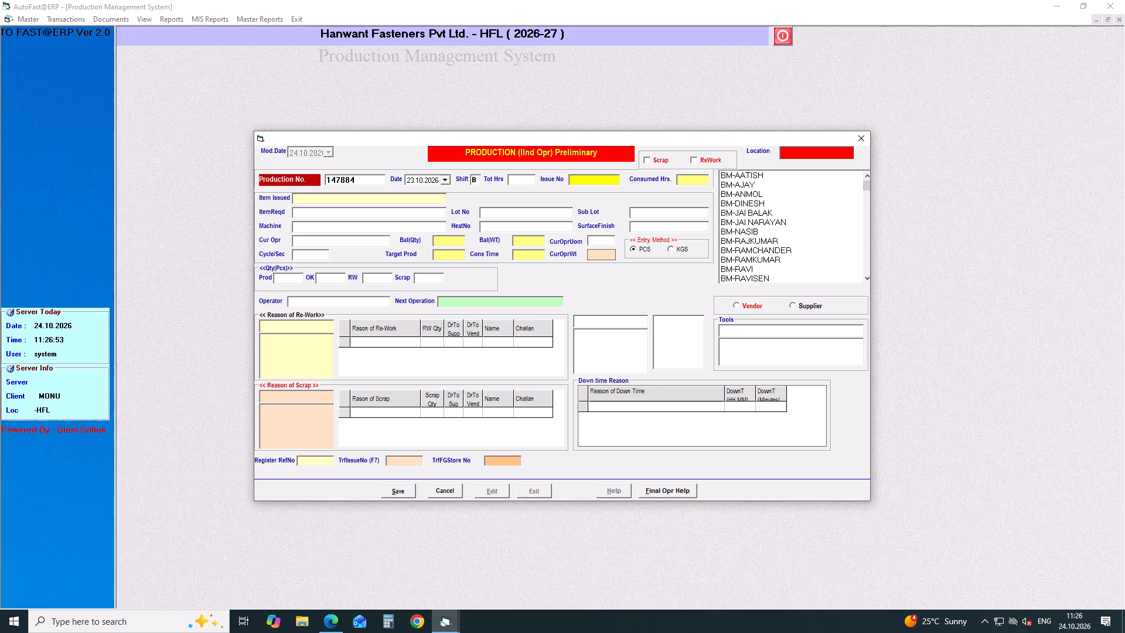
key("4")
key("Return")
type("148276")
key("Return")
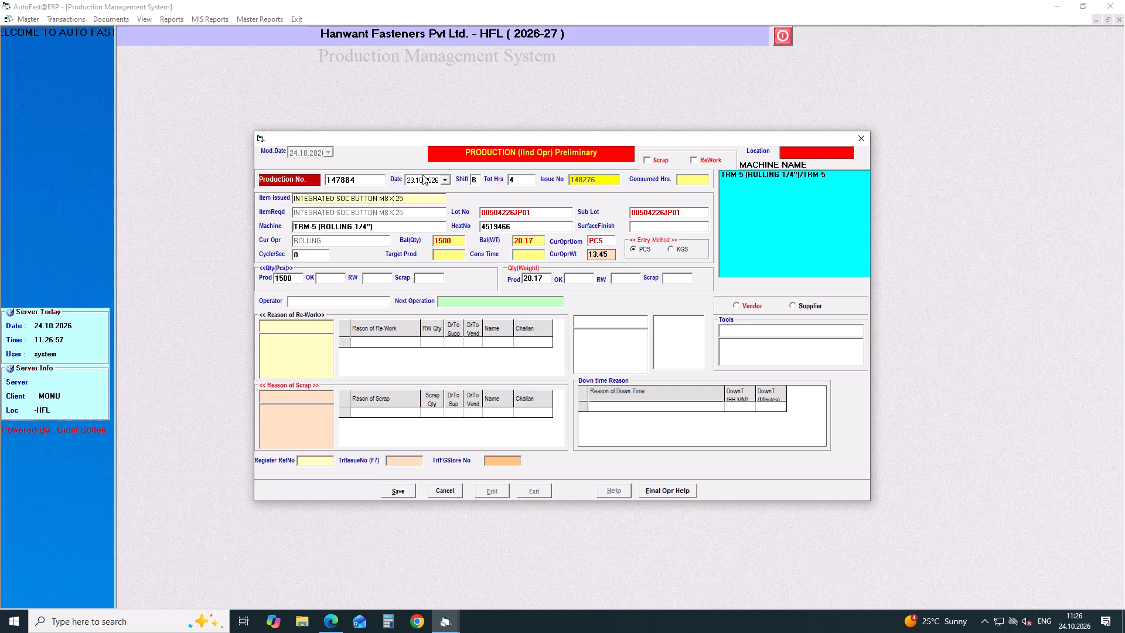
Keep the loaded item and machine details and set the production entry's cycle time to 1 second.
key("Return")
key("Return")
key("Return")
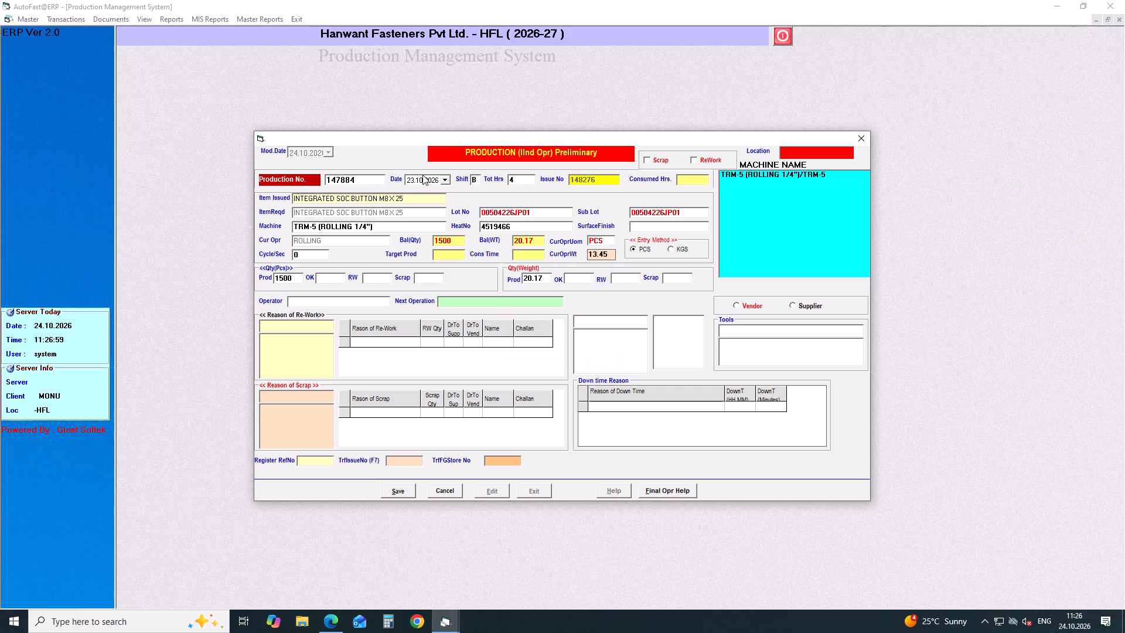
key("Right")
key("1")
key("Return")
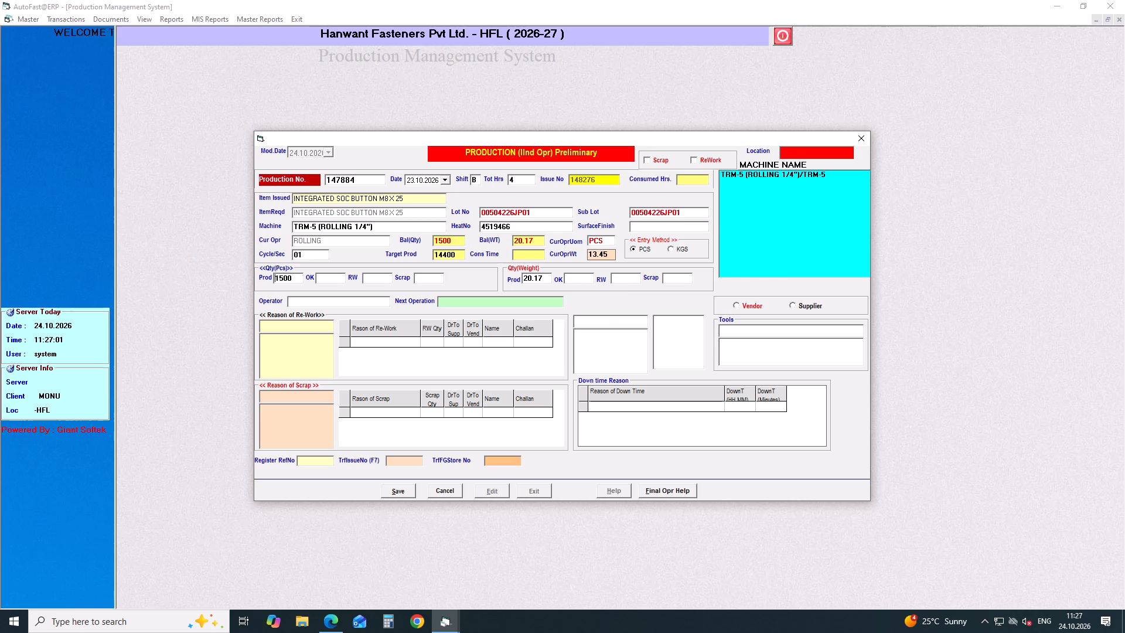
Accept 1500 pcs produced, assign operator H-PINTU with next operation HEAT TREATMENT, and save and close the preliminary entry.
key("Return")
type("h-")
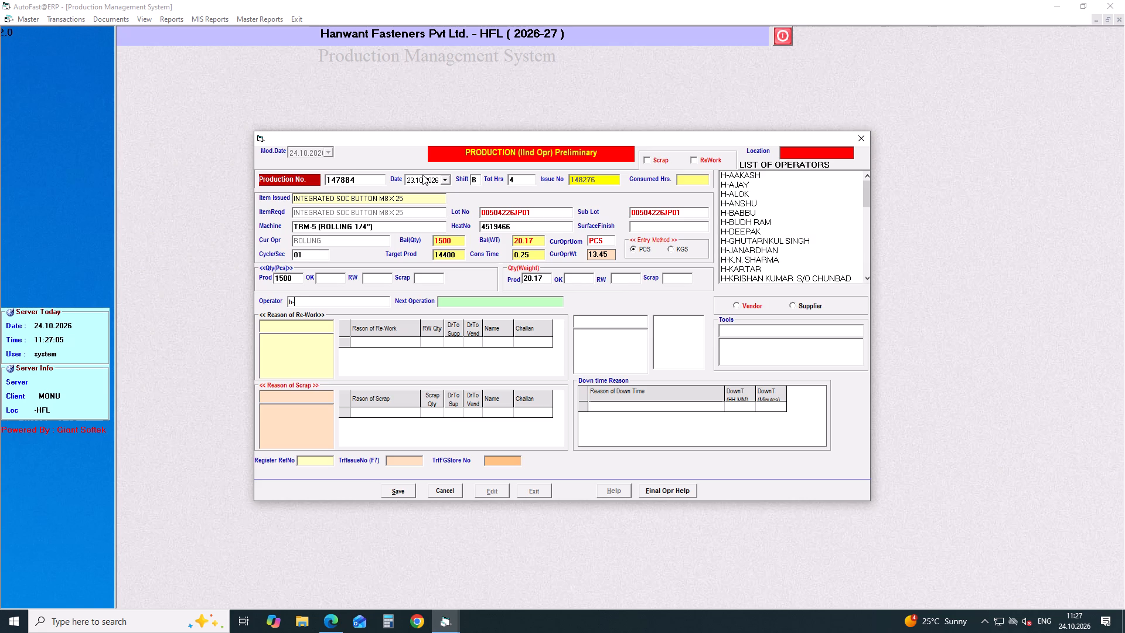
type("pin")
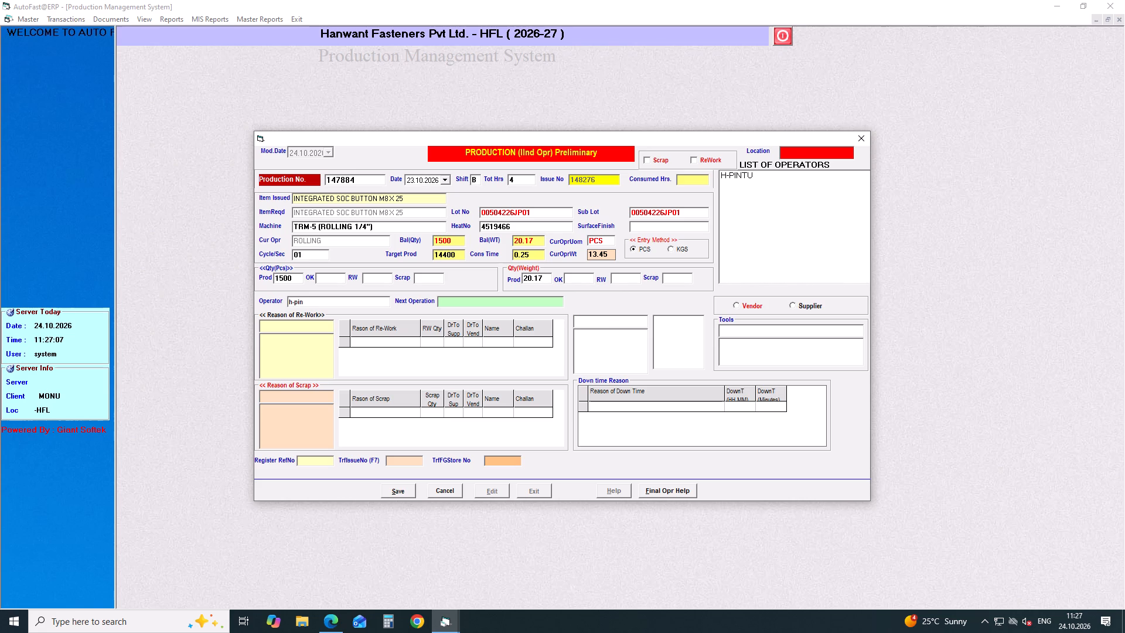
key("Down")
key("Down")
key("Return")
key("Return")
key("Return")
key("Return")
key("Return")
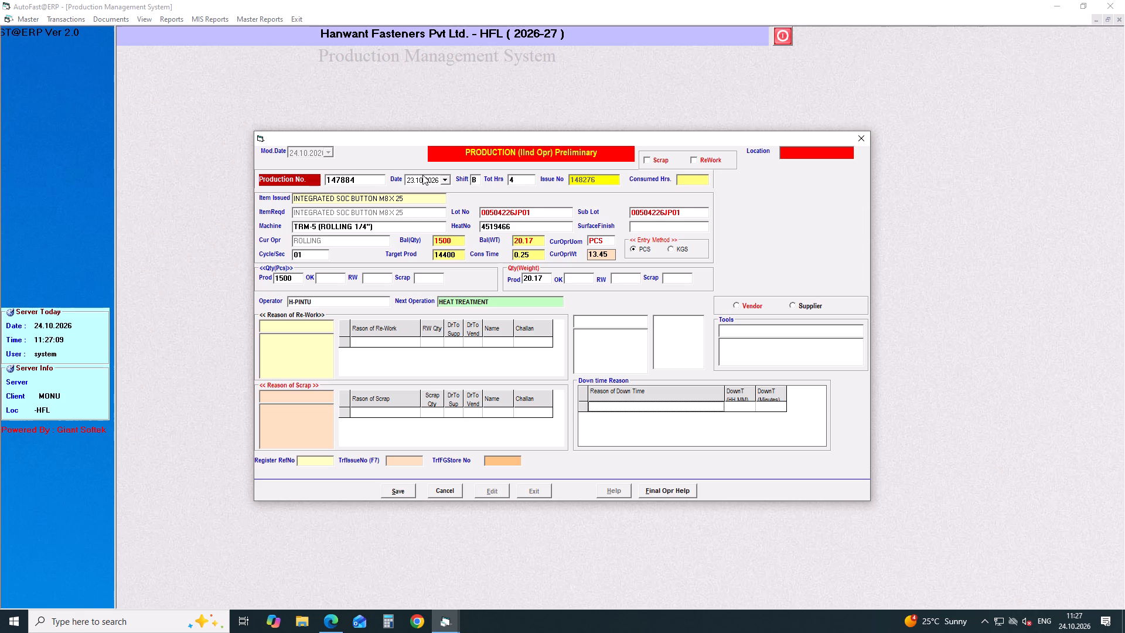
left_click(398, 491)
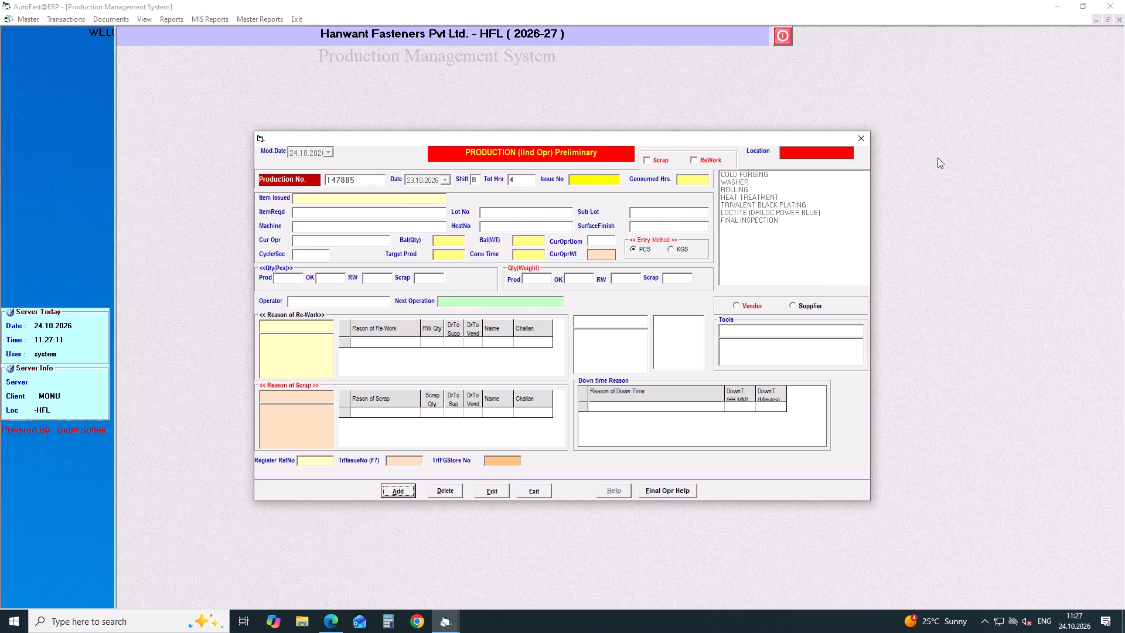
left_click(861, 135)
Open the rolling production 147884 for INTEGRATED SOC BUTTON M8 X 25 from the list of material pending for inspection.
left_click(148, 19)
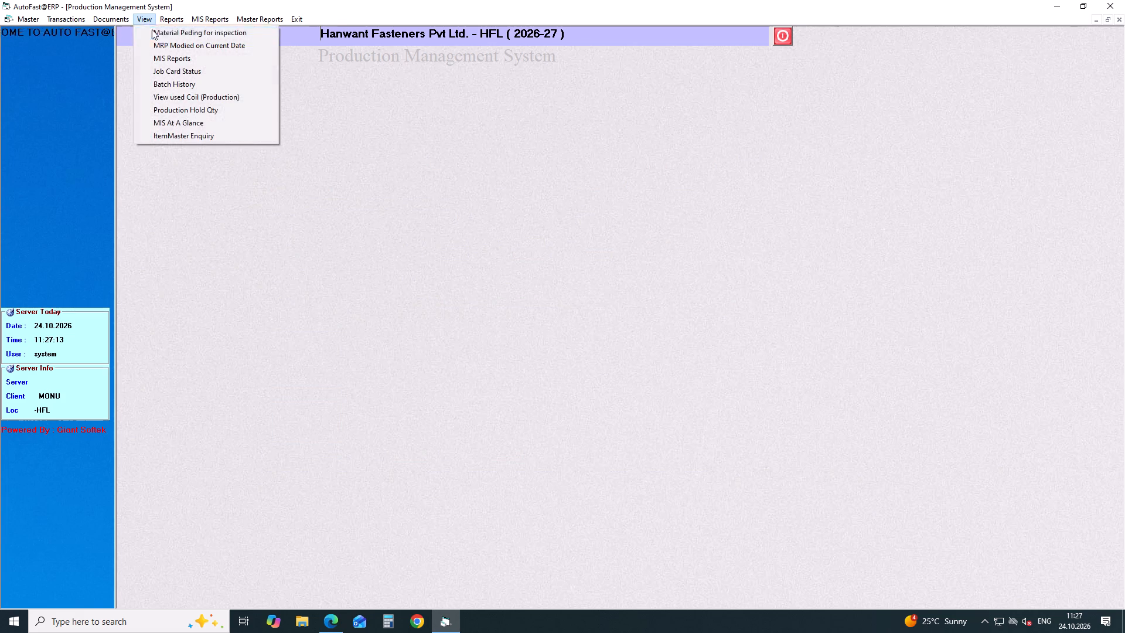
left_click(159, 37)
key("Return")
key("Return")
key("Return")
key("Return")
key("Return")
key("Return")
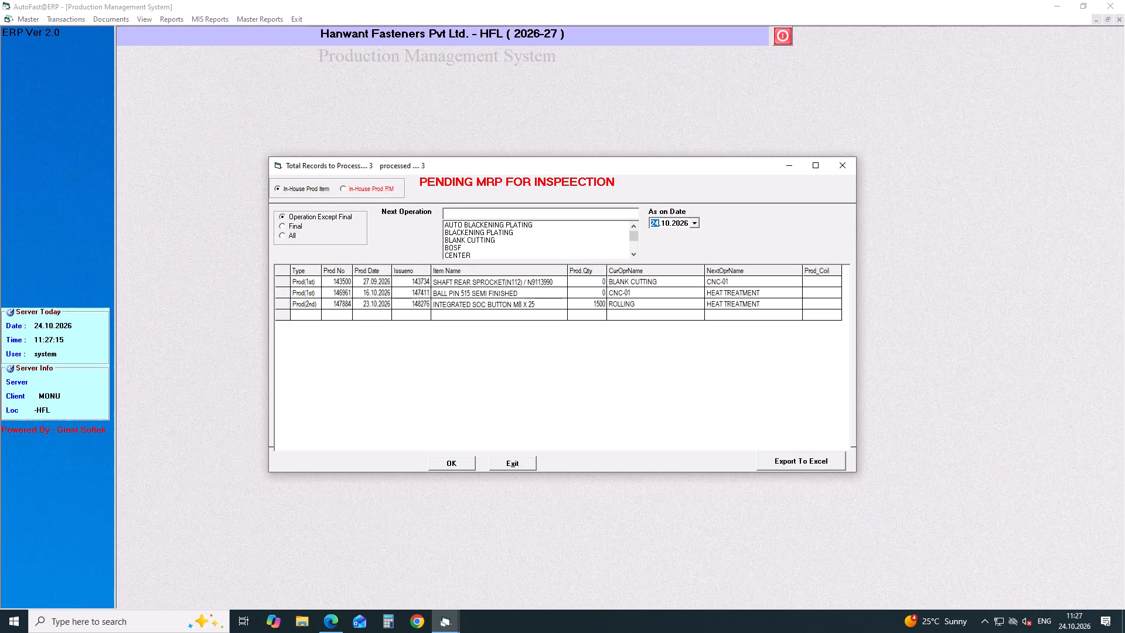
left_click(462, 308)
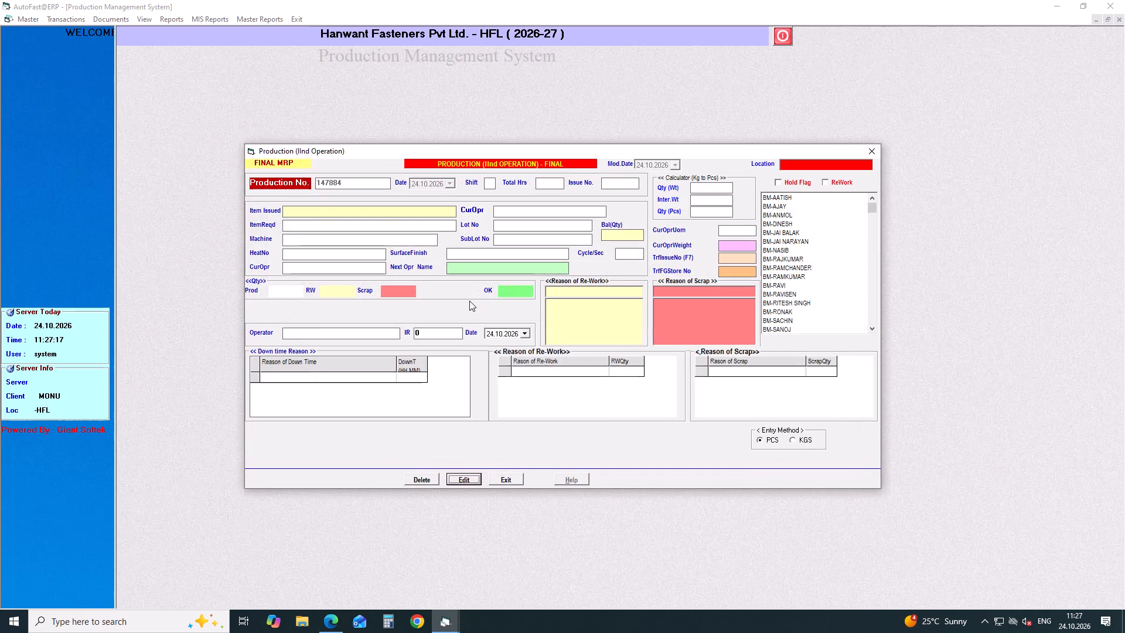
Finalise production 147884 with 1500 pcs OK, save it, and exit the production module.
key("Return")
key("Return")
key("Return")
key("Return")
key("Return")
key("Return")
key("Return")
key("Return")
key("Return")
key("Return")
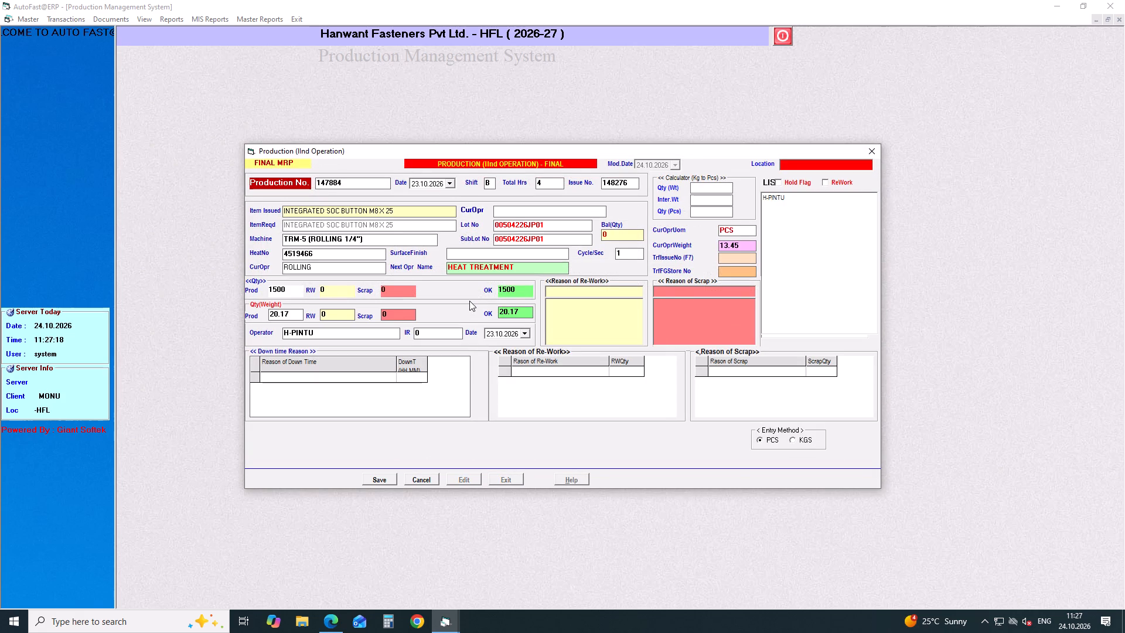
key("Return")
key("Return")
key("Return")
key("Return")
key("Return")
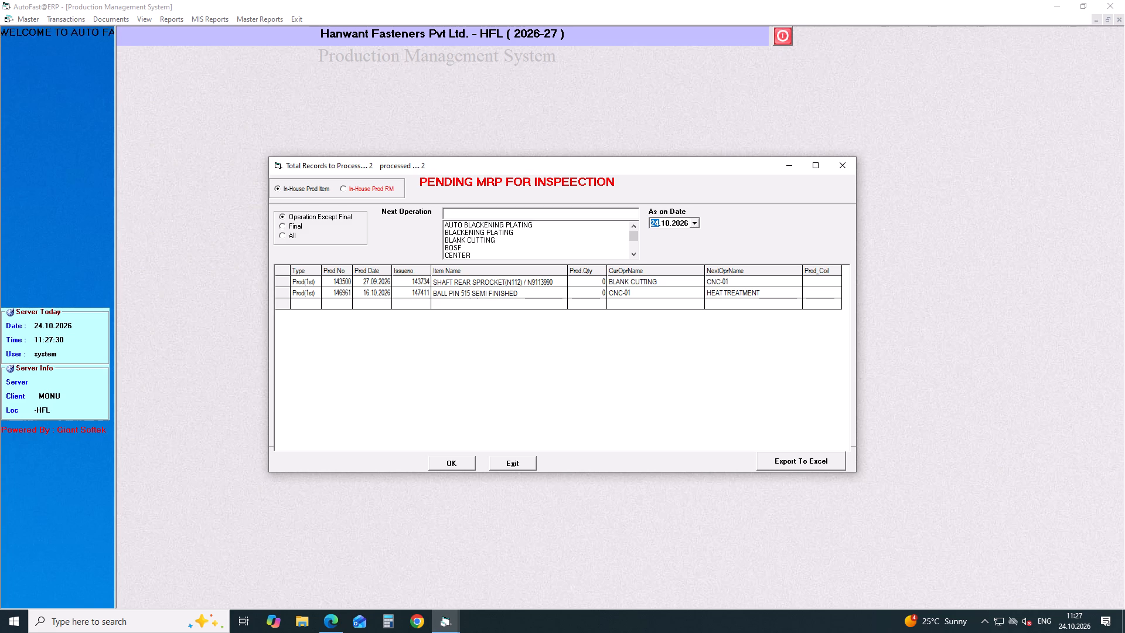
left_click(842, 160)
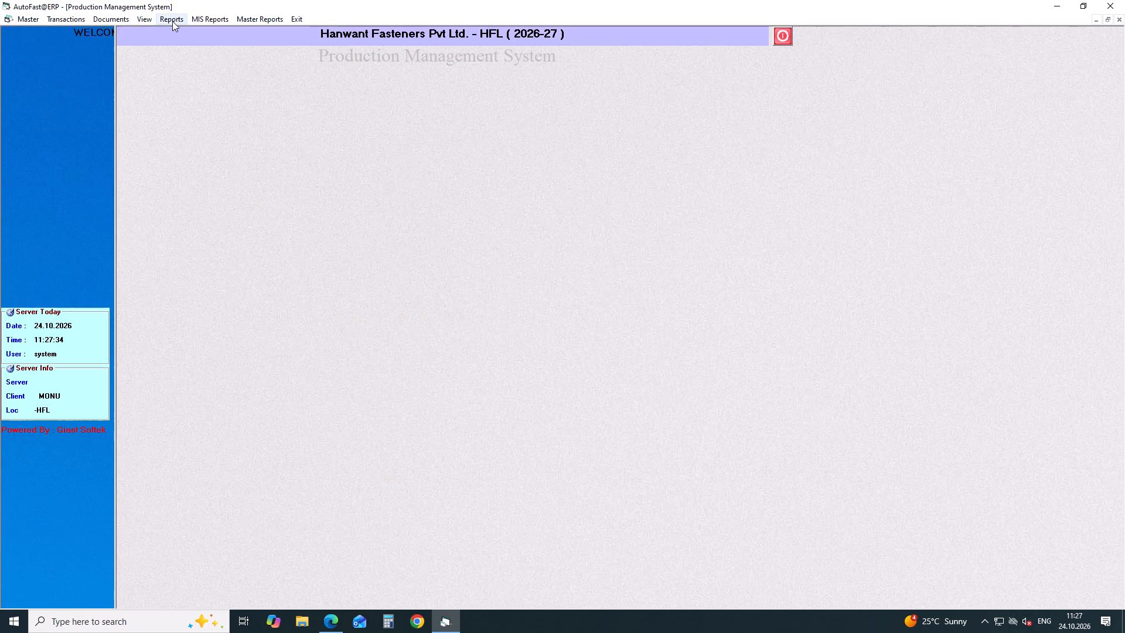
left_click(298, 18)
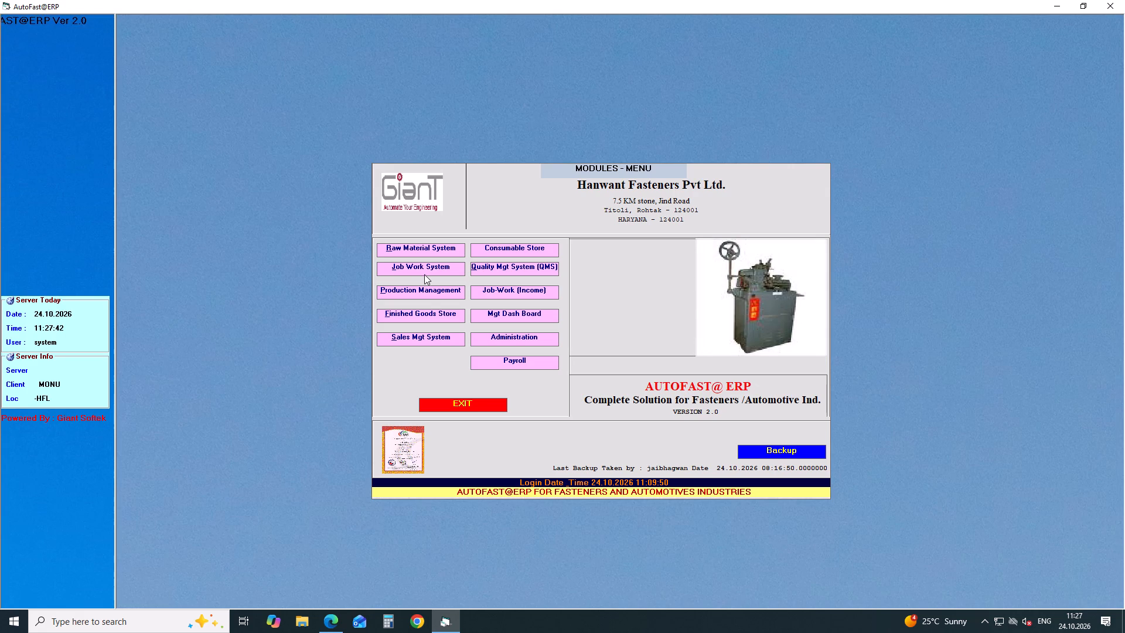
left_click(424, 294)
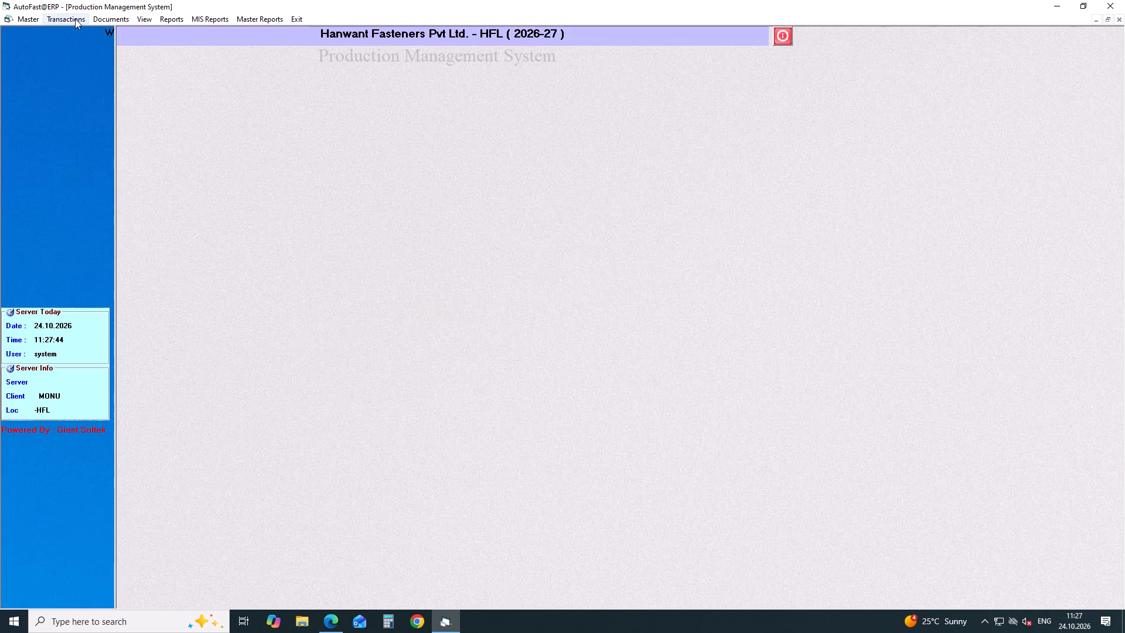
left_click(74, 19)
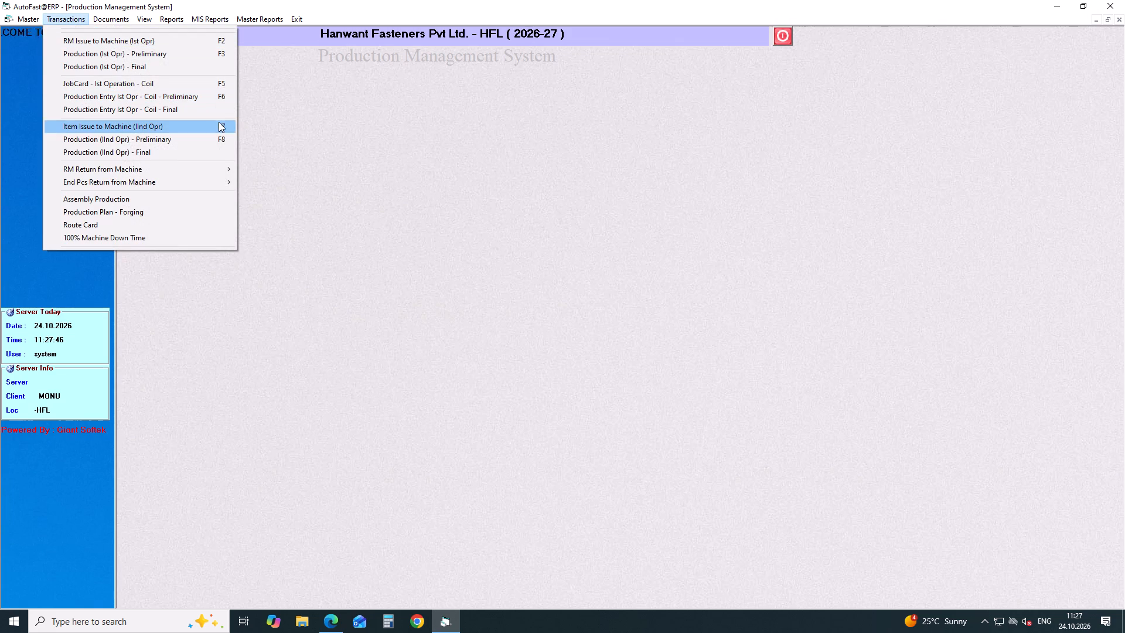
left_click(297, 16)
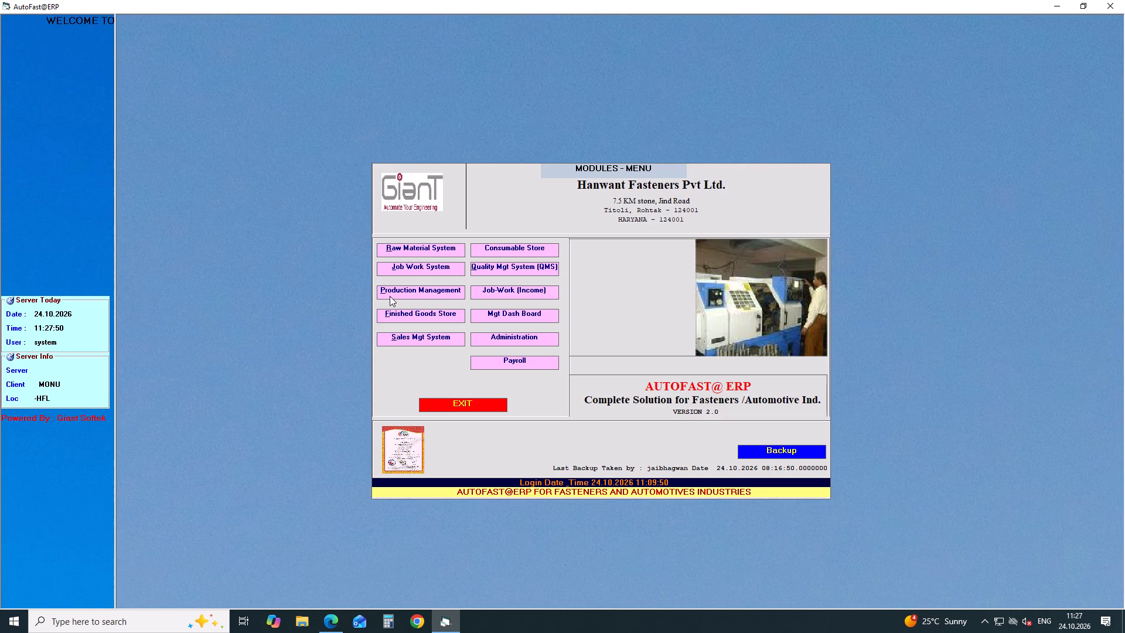
In the Job Work System, add a new first-operation purchase job card and load MRP number 4482.
left_click(401, 270)
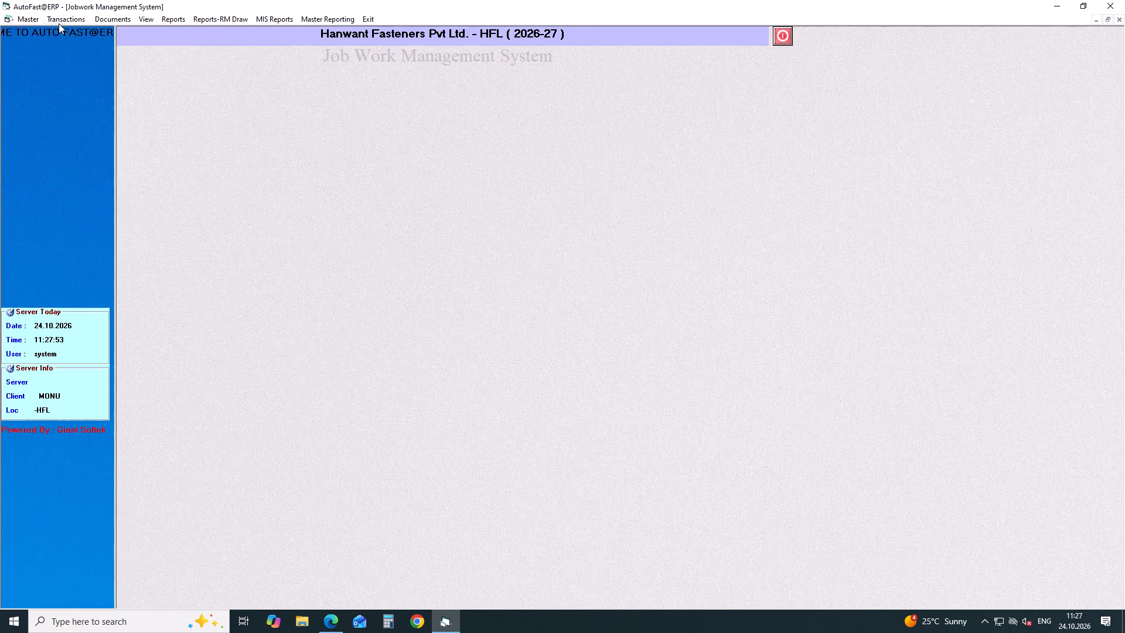
left_click(62, 22)
left_click(260, 151)
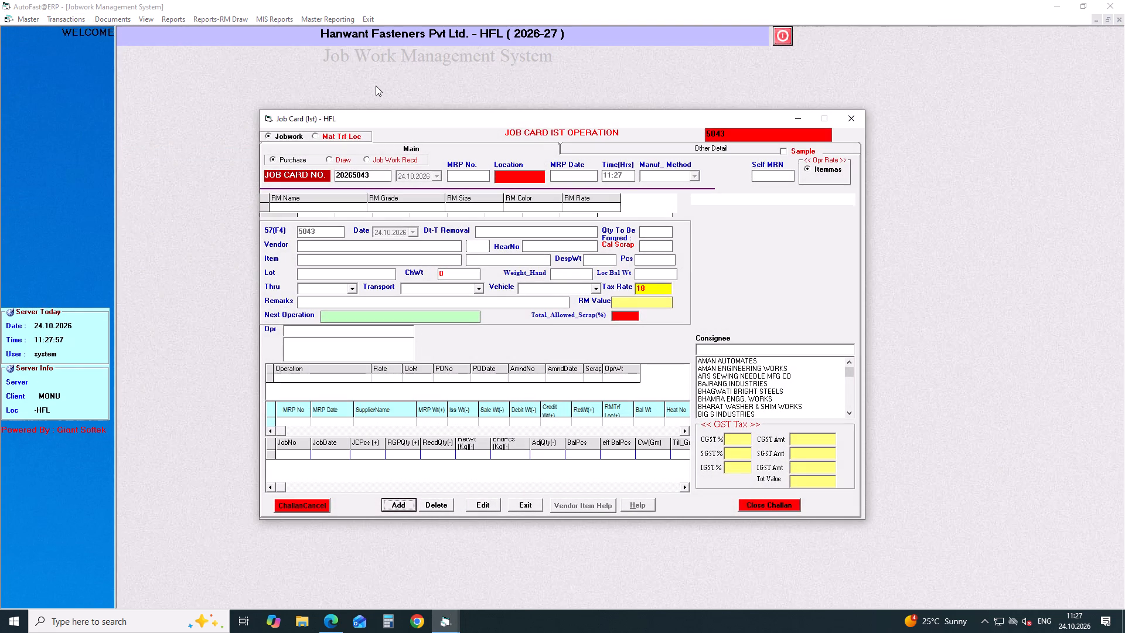
key("Return")
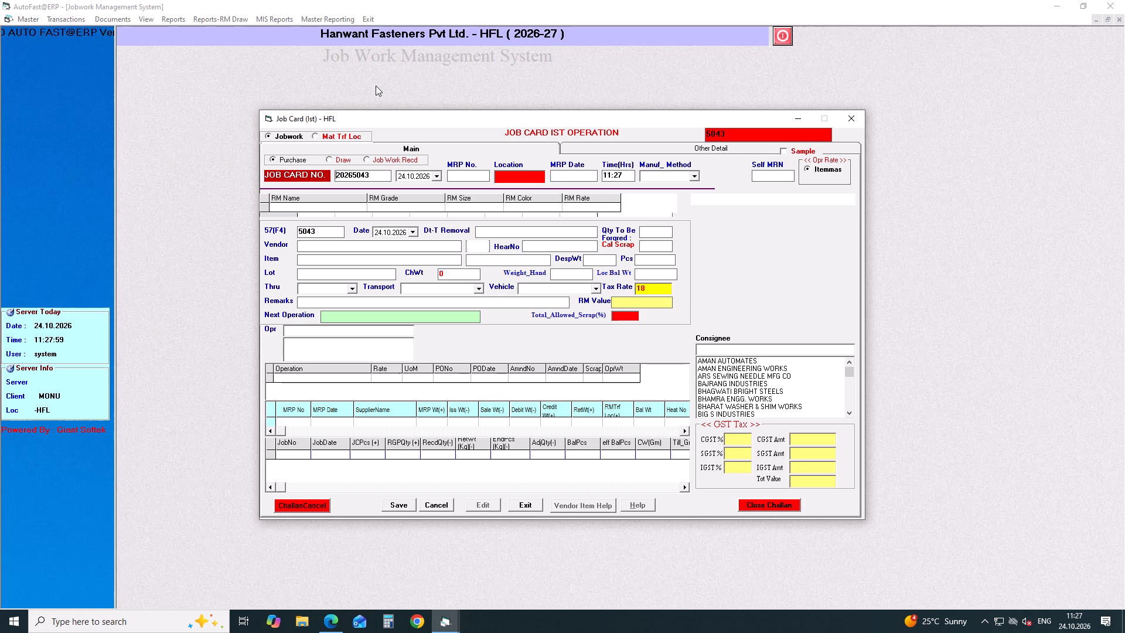
key("Return")
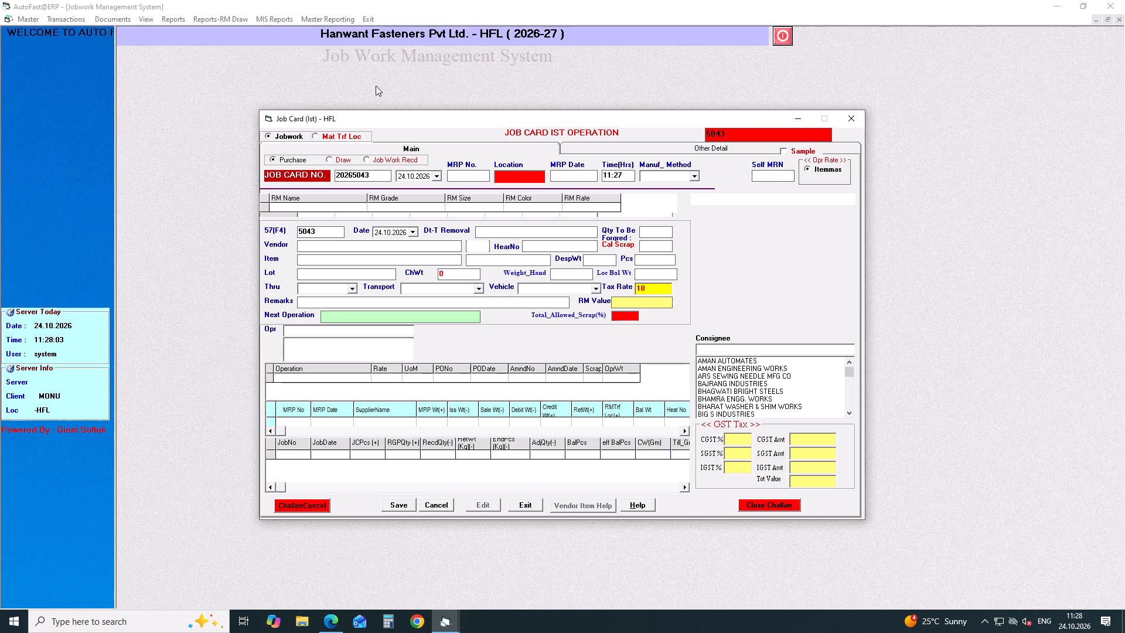
type("44")
type("82")
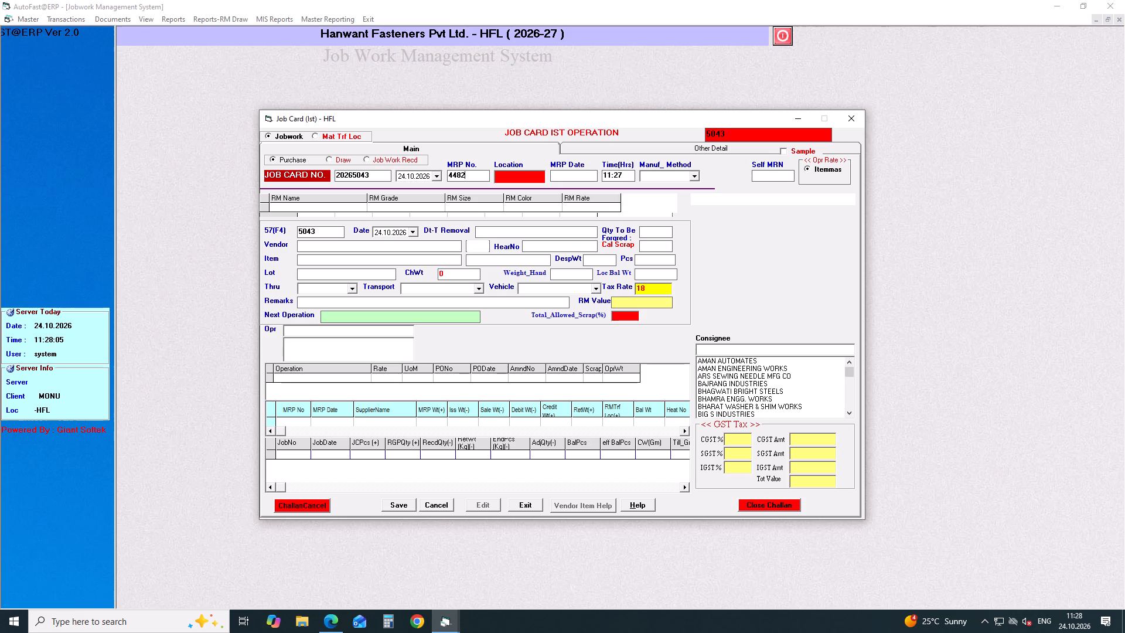
key("Return")
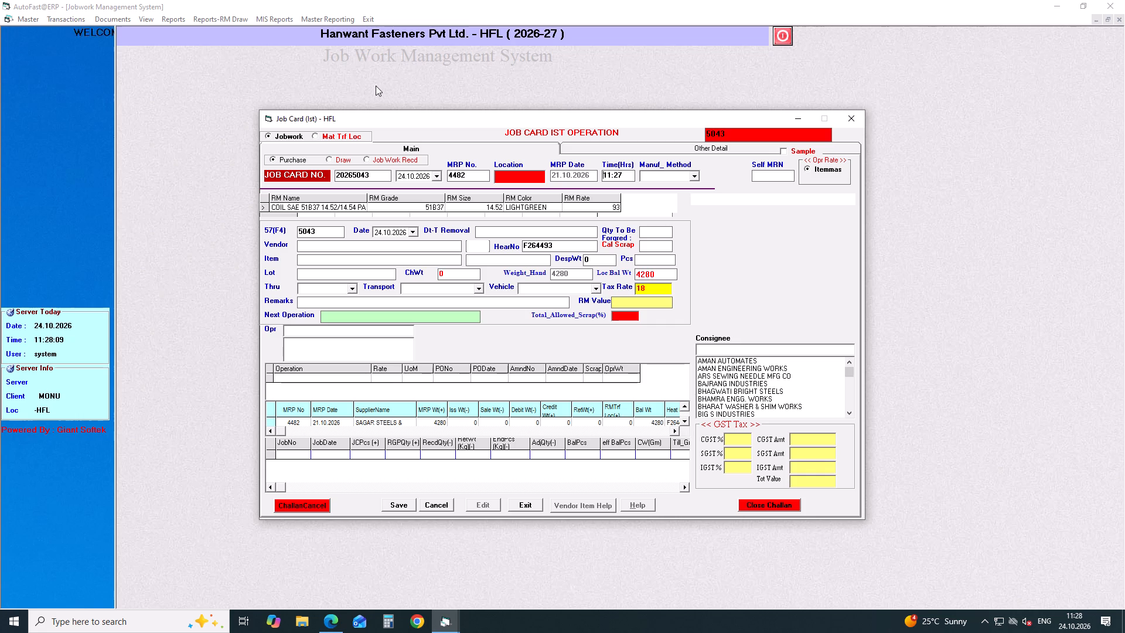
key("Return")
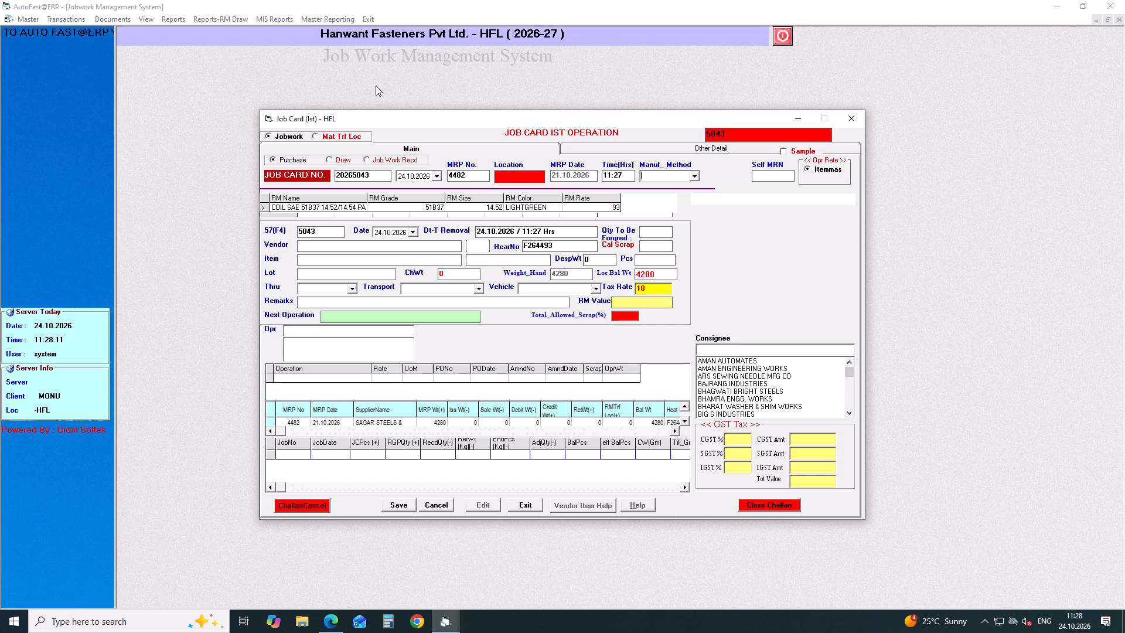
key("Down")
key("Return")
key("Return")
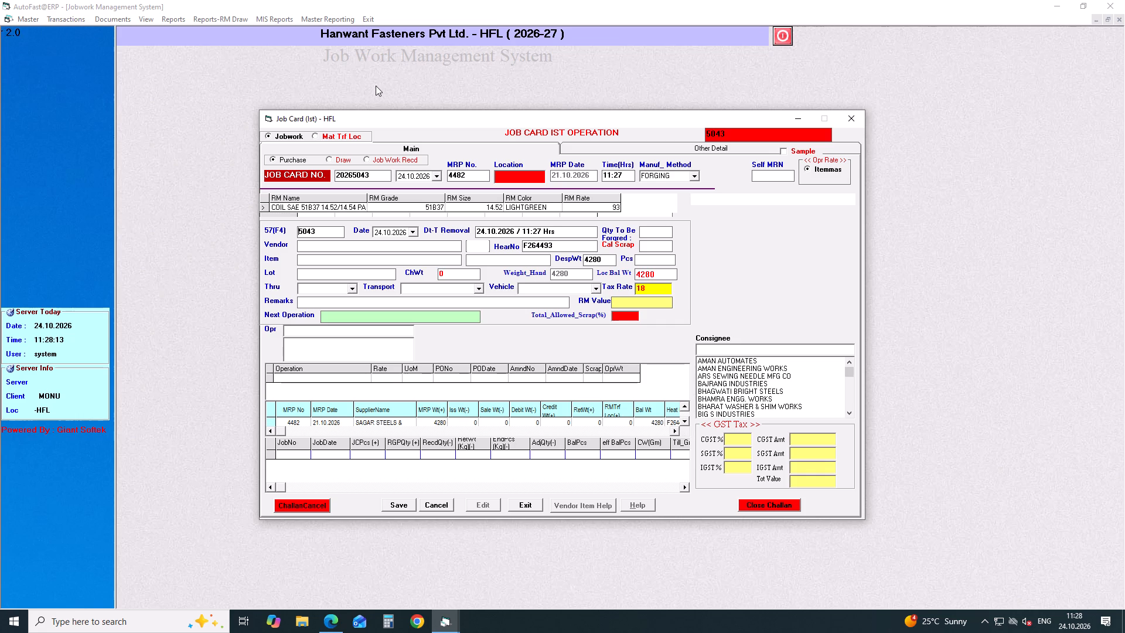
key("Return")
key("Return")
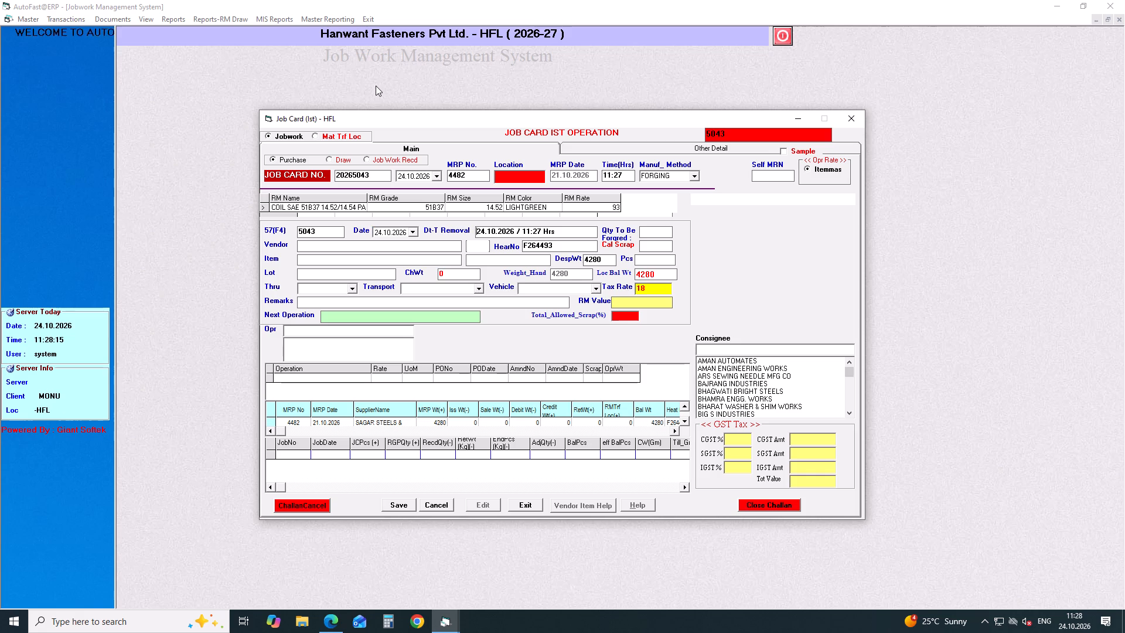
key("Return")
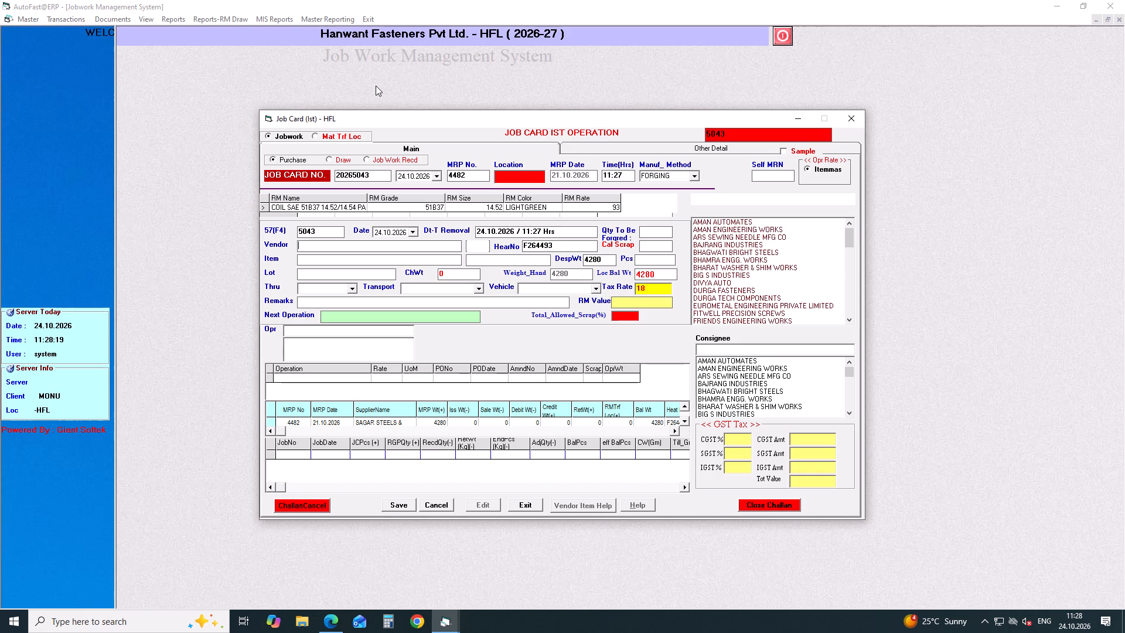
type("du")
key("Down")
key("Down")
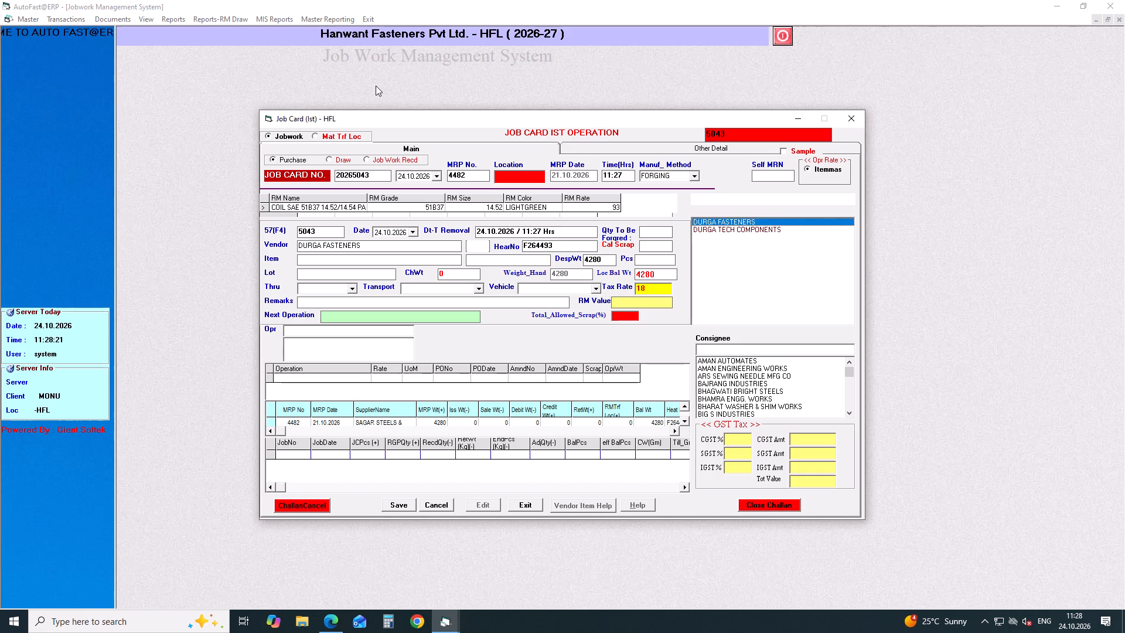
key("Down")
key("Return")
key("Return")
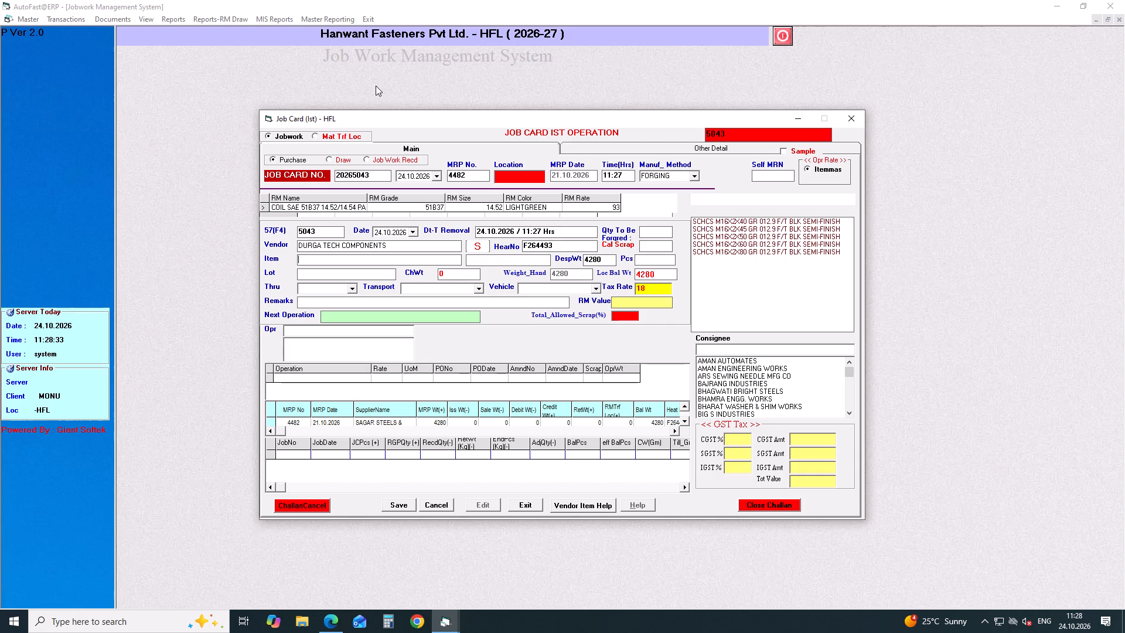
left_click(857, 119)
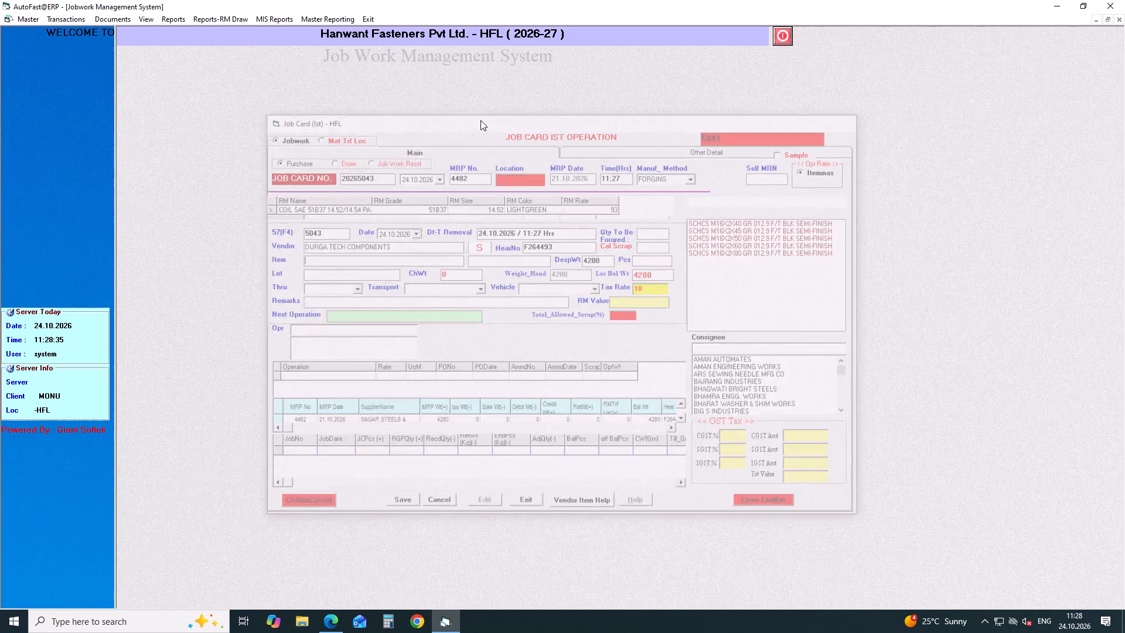
Open item SCHCS M16X2X65 GR 012.9 F/T BLK SEMI-FINISH for editing in the Item Master.
left_click(32, 25)
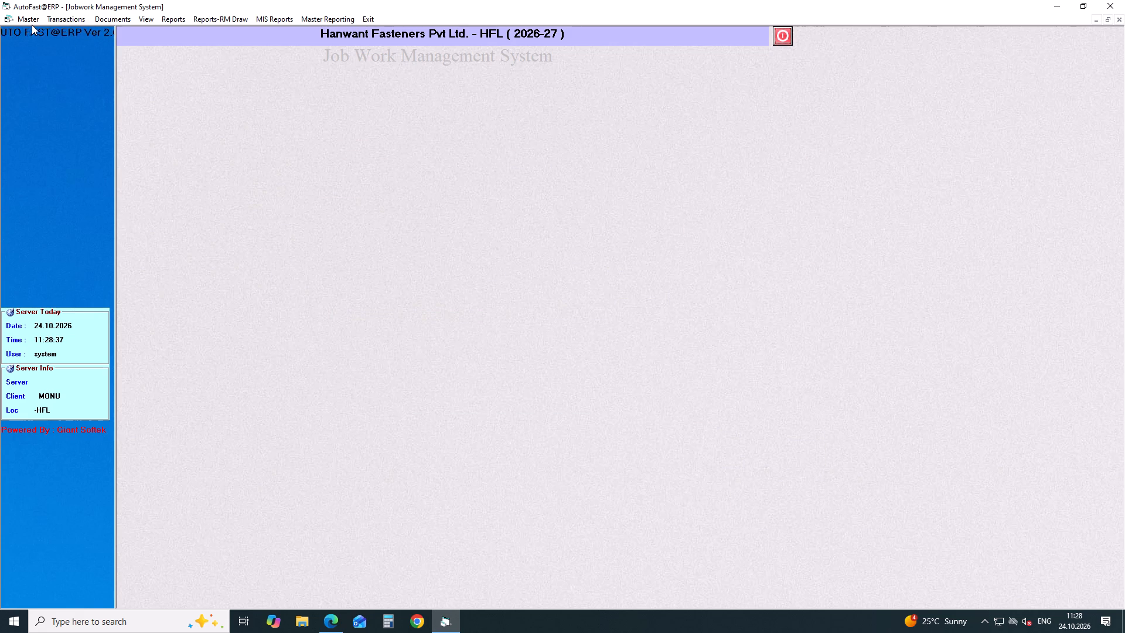
left_click(25, 18)
left_click(67, 86)
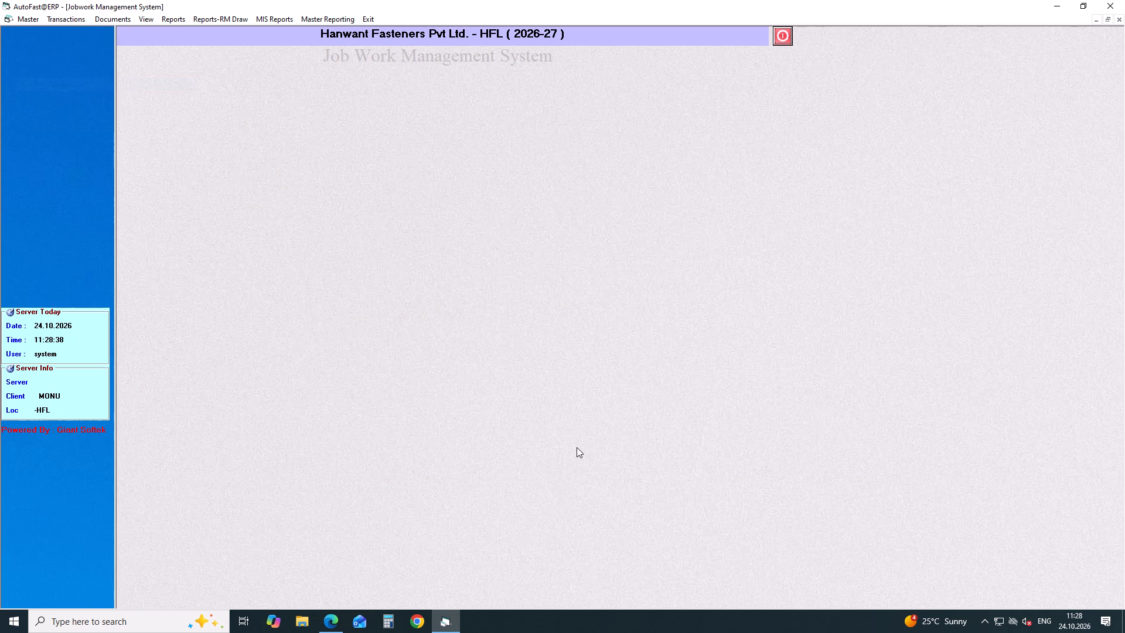
left_click(504, 488)
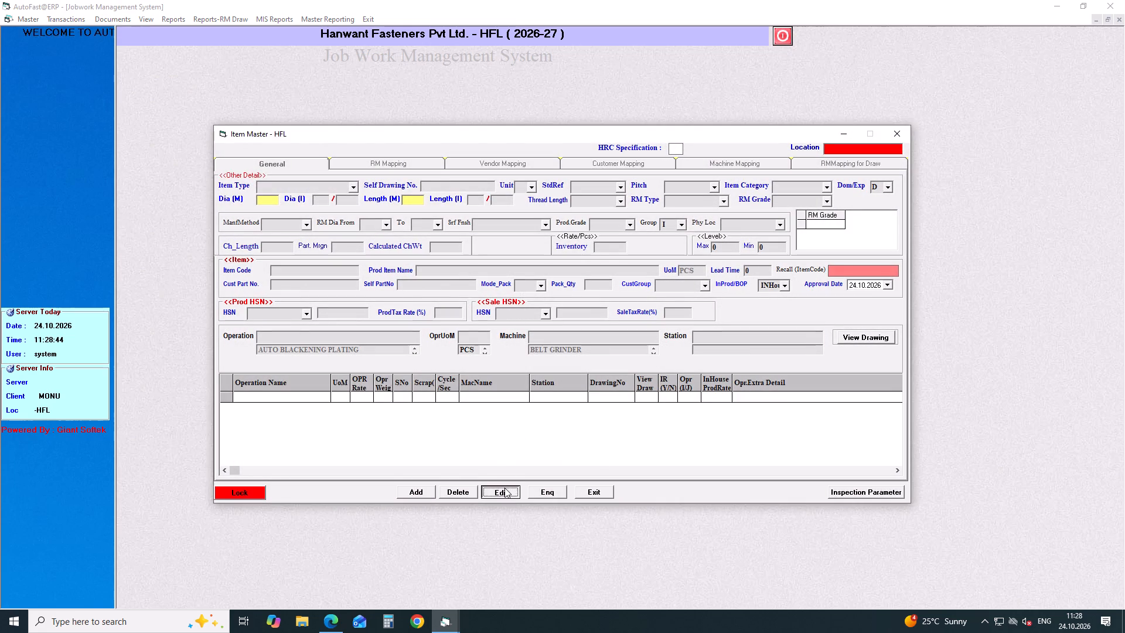
left_click(246, 97)
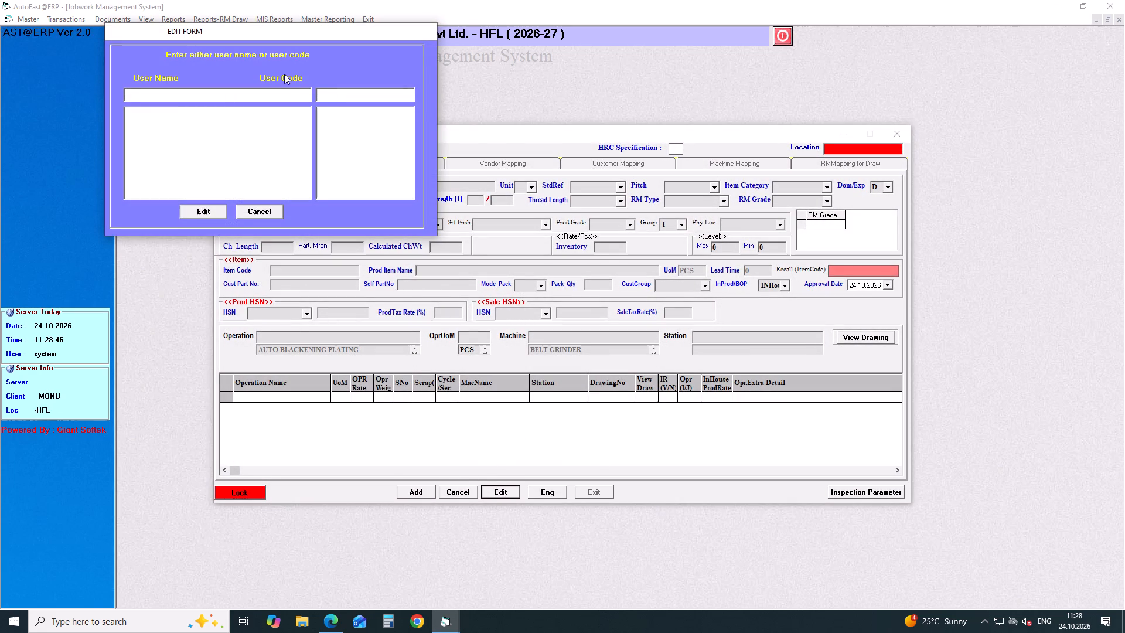
type("schcs m16")
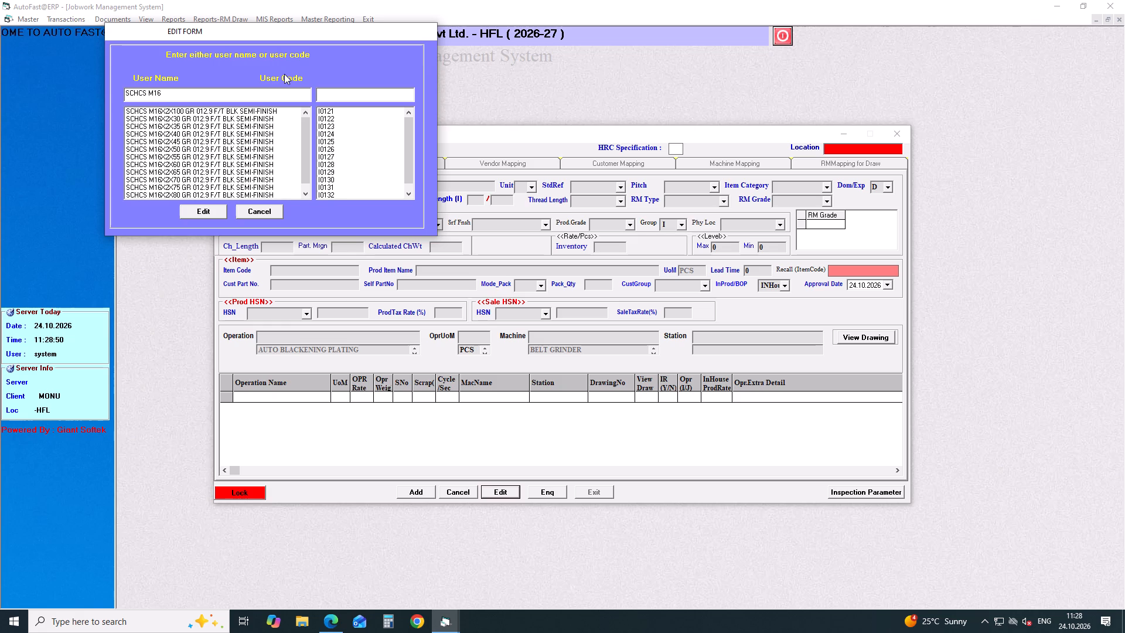
key("Down")
key("Down")
key("Down")
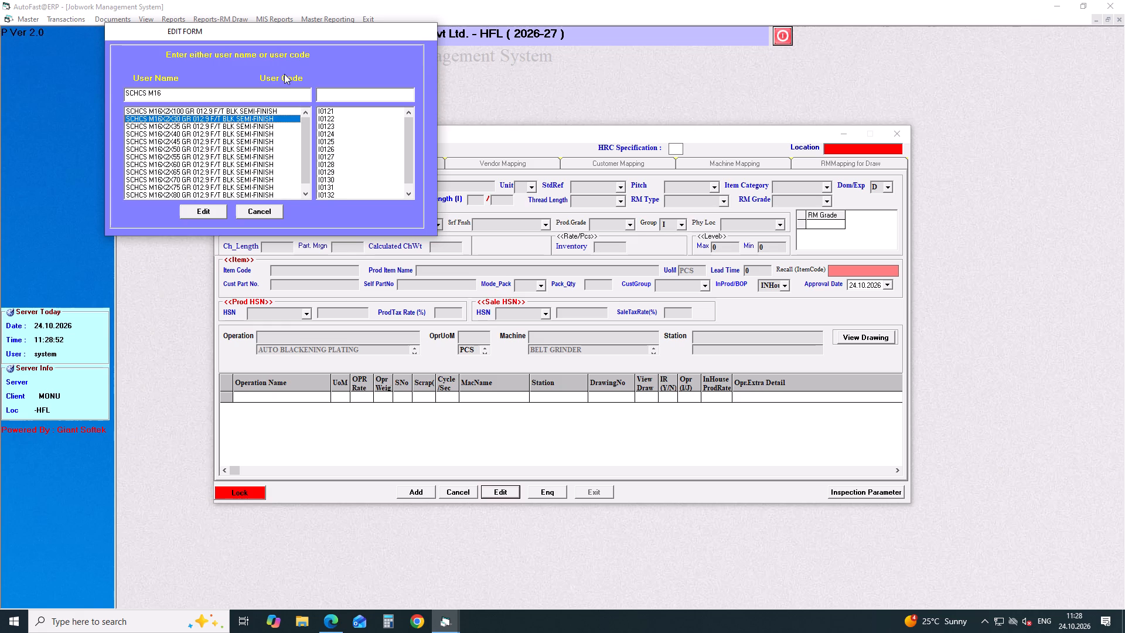
key("Down")
key("Down")
key("Down")
key("Down")
key("Down")
key("Down")
key("Down")
key("Return")
key("Return")
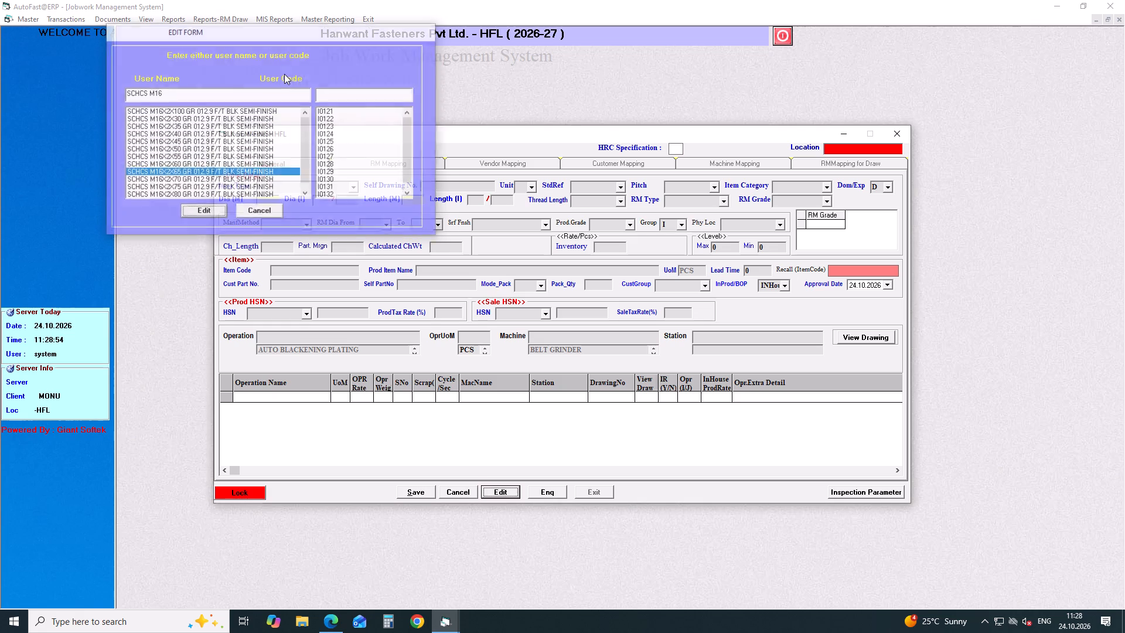
Map vendor DURGA TECH COMPONENTS to the item's COLD FORGING operation, save the item, and close the Item Master.
left_click(489, 159)
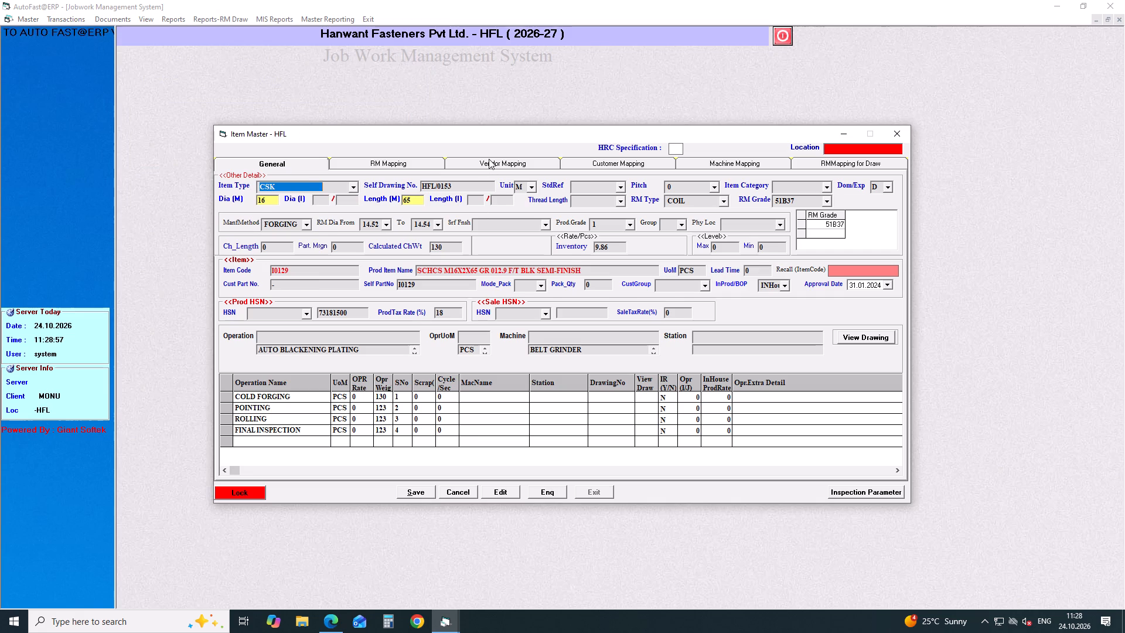
left_click(341, 195)
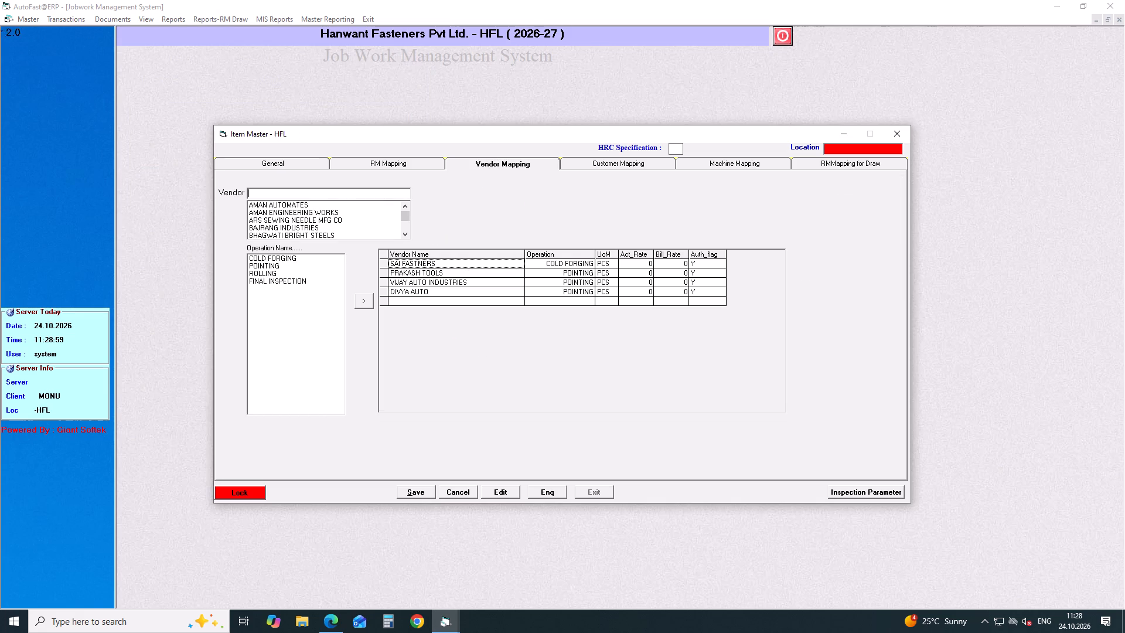
type("dur")
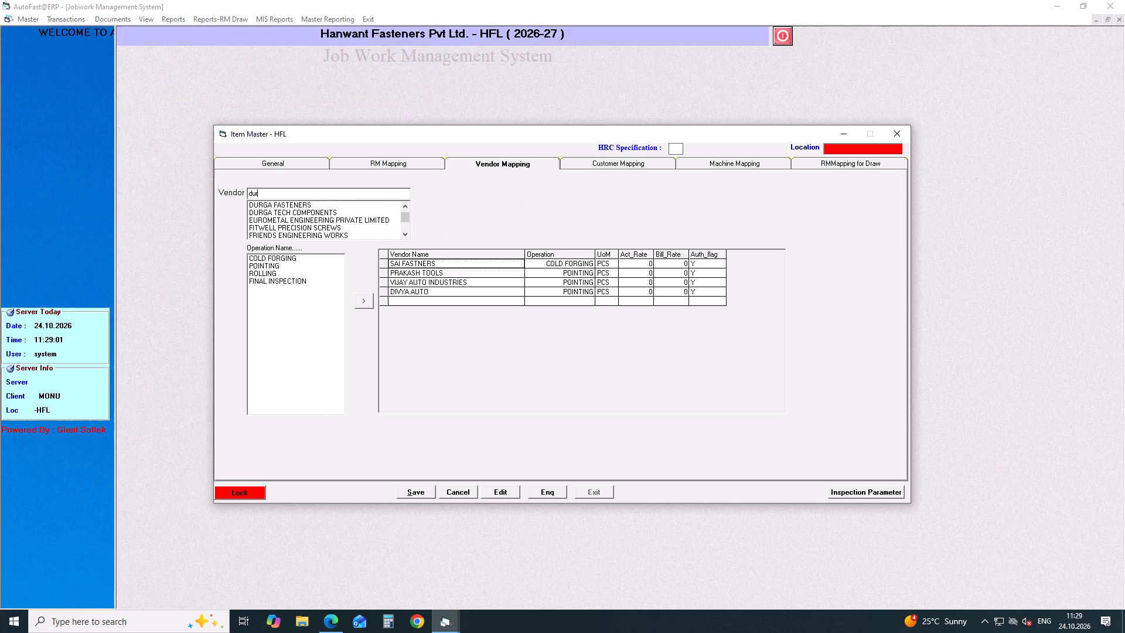
key("Down")
key("Down")
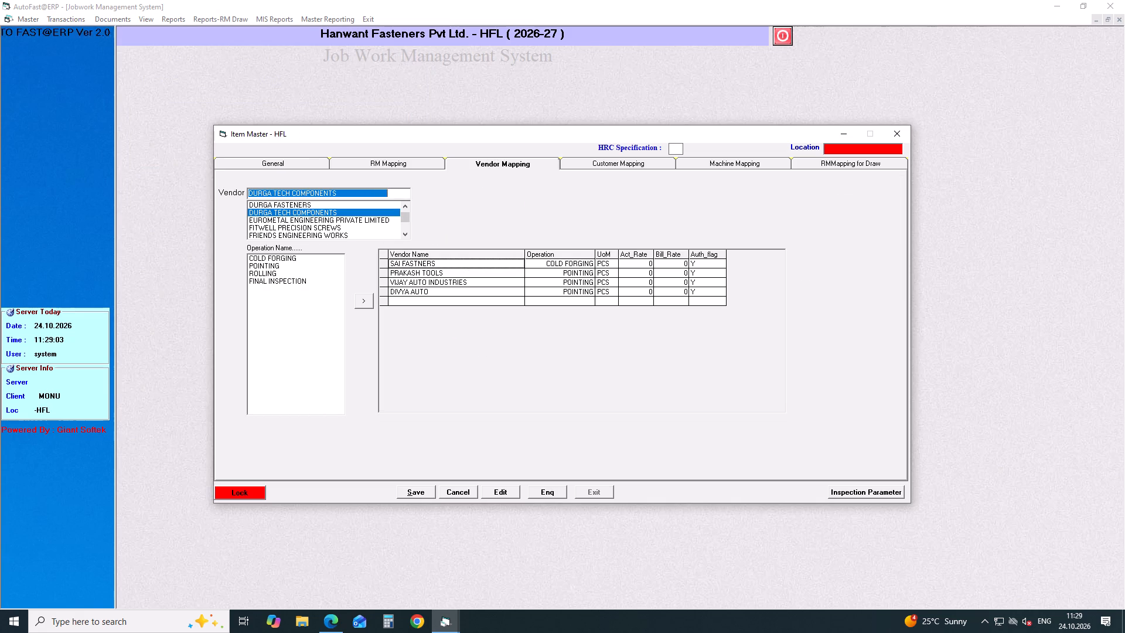
key("Return")
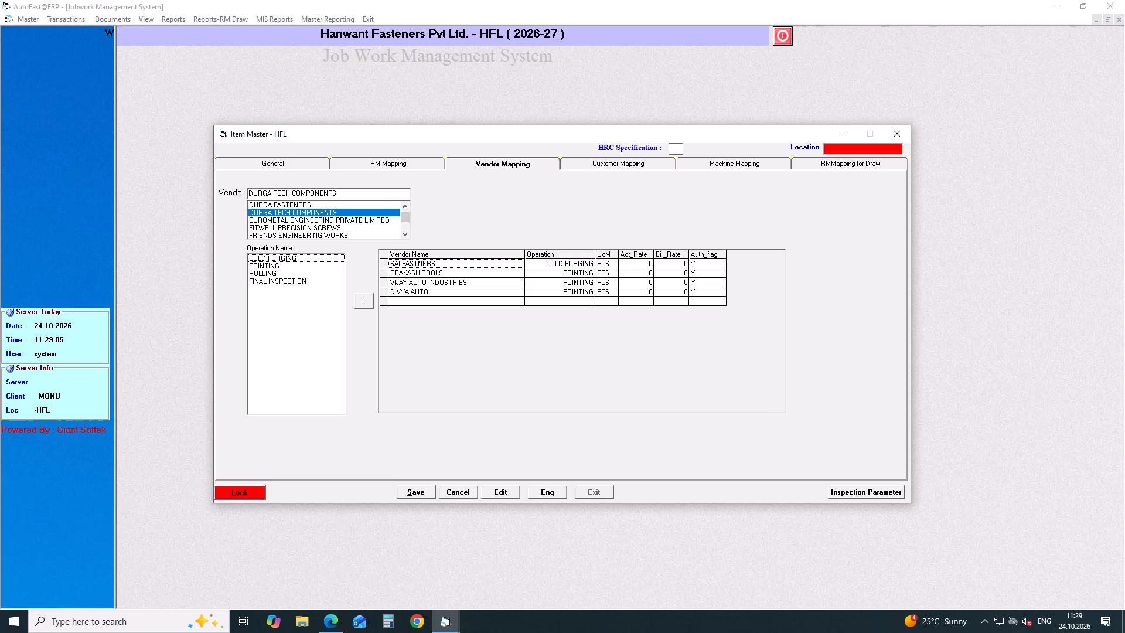
key("Return")
left_click(285, 258)
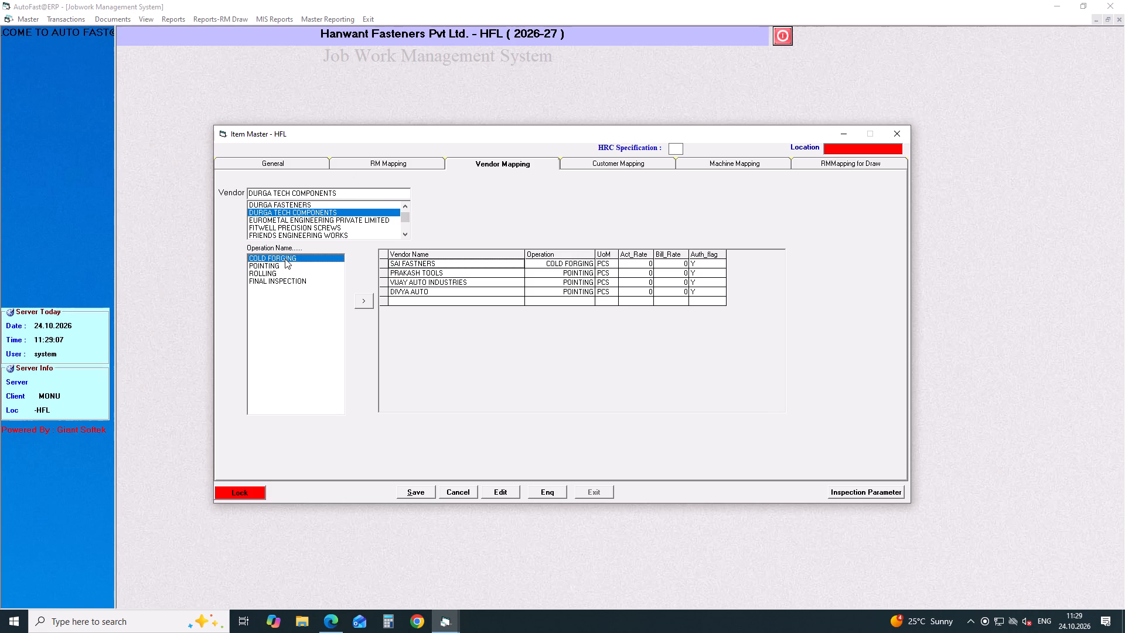
left_click(365, 300)
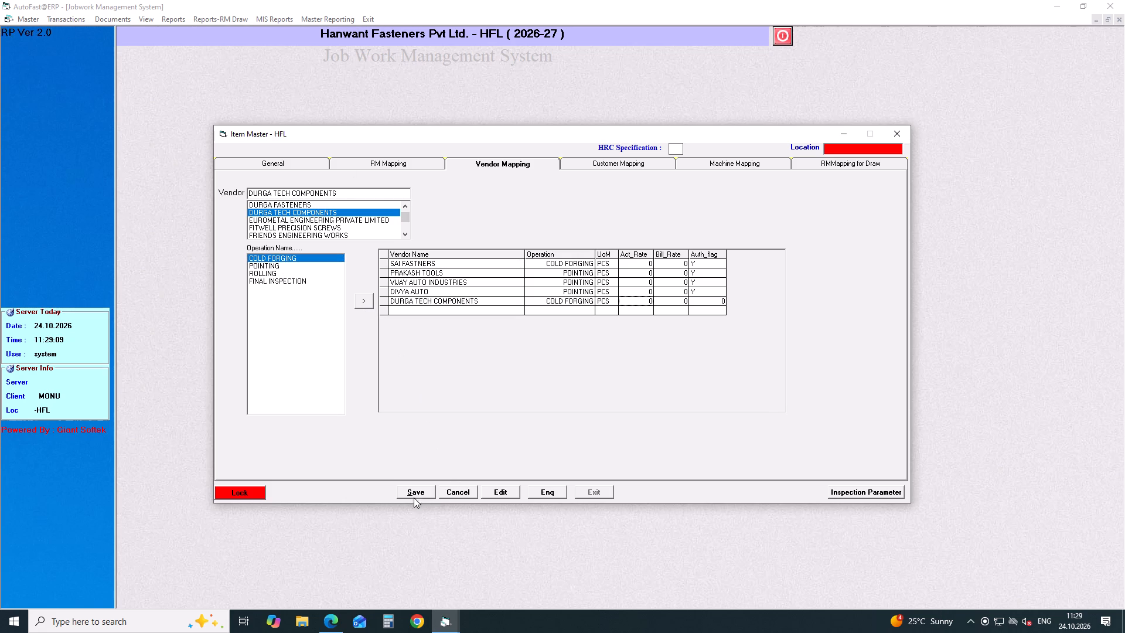
left_click(413, 492)
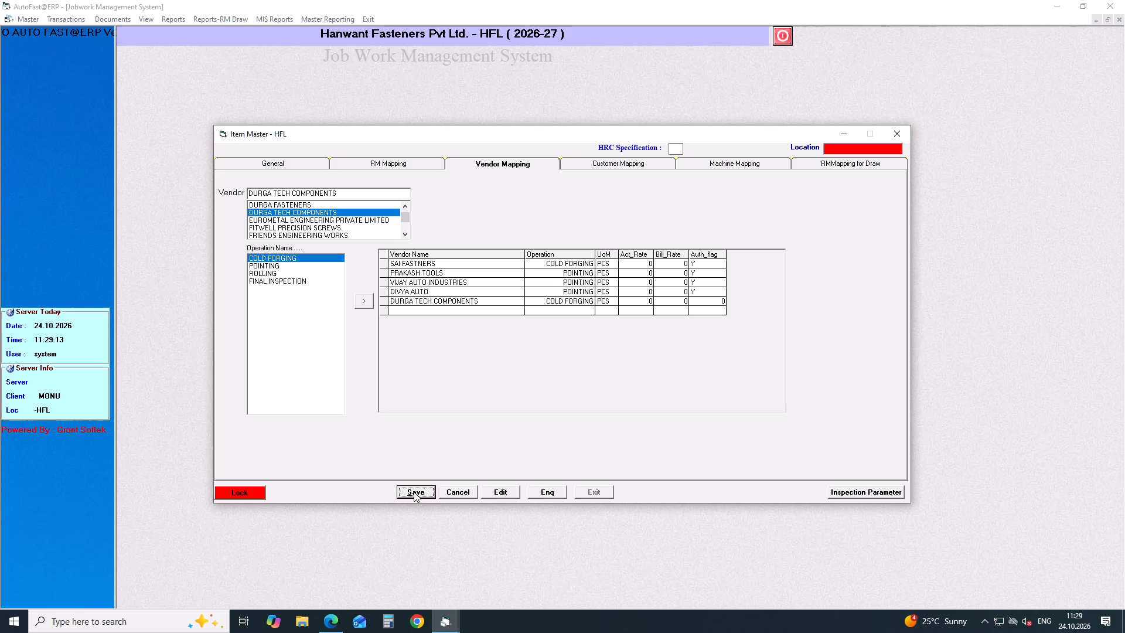
left_click(891, 137)
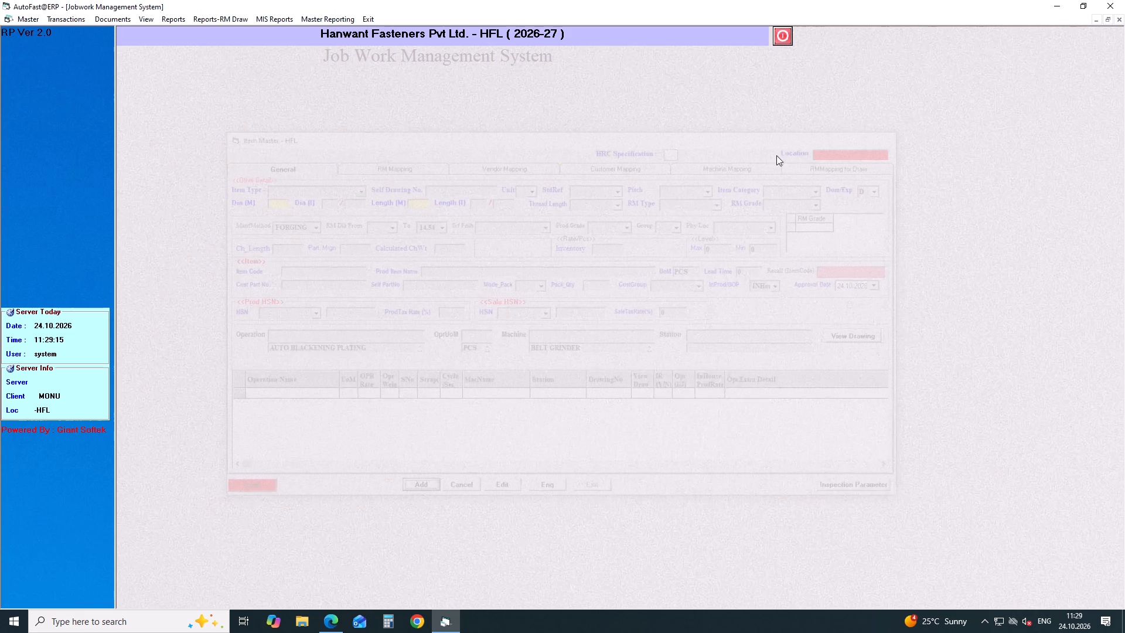
Start a new first-operation purchase job card and load MRP number 4482.
left_click(72, 19)
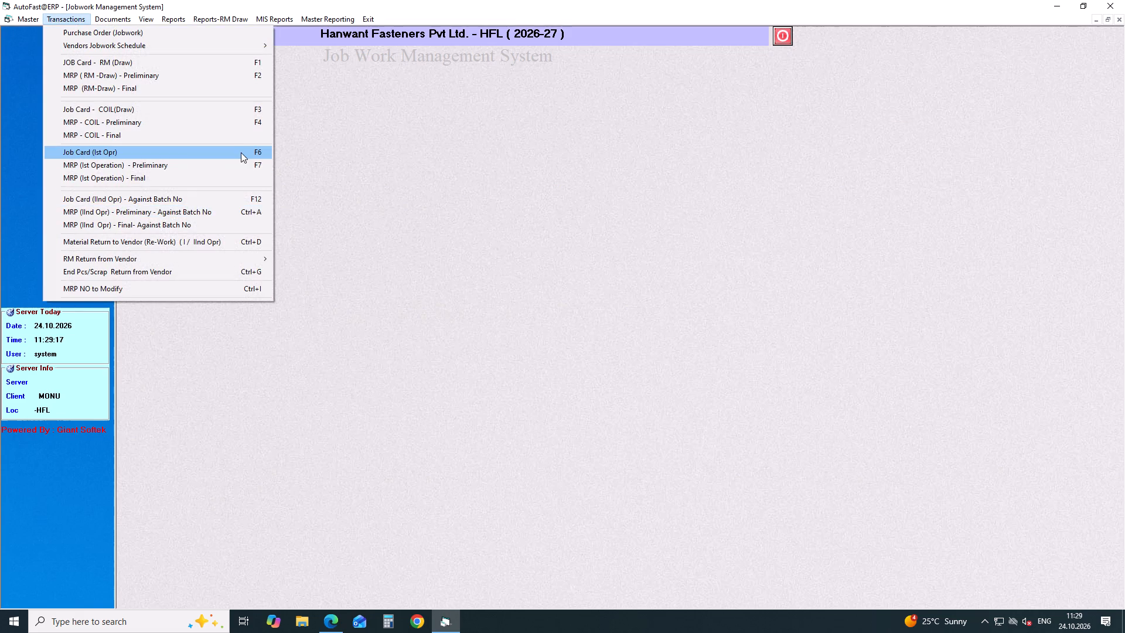
left_click(243, 149)
key("Return")
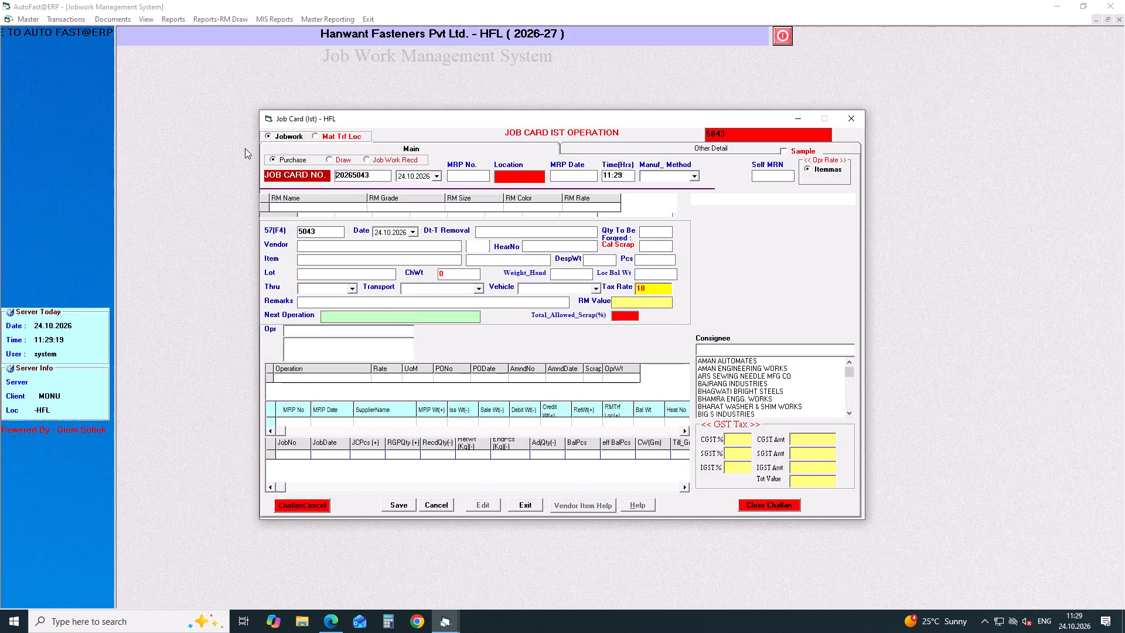
key("Return")
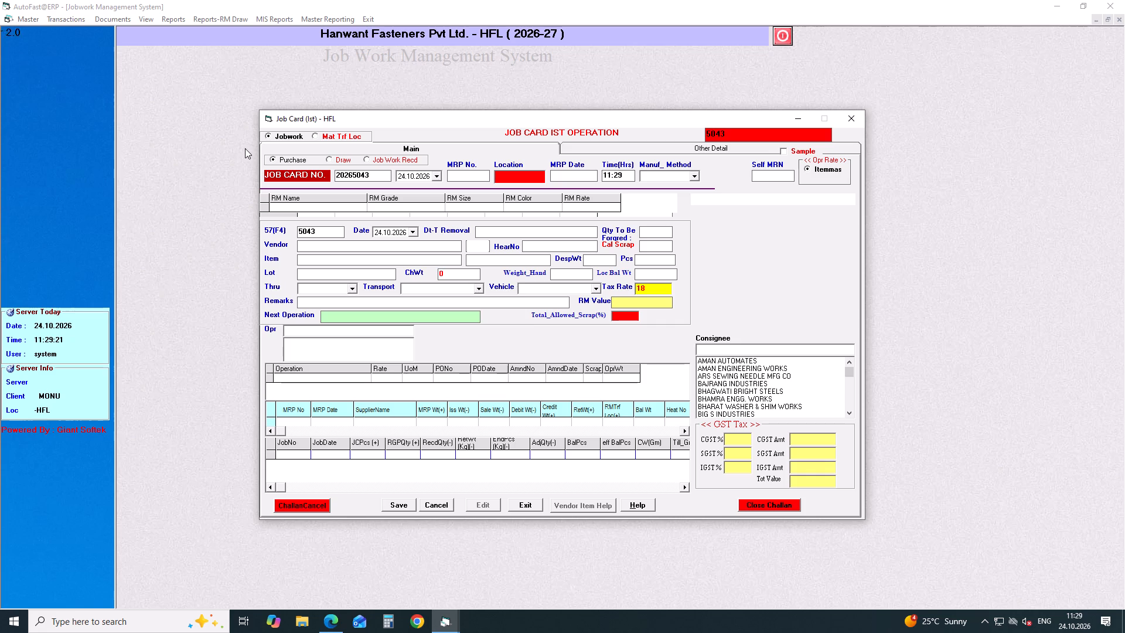
type("4482")
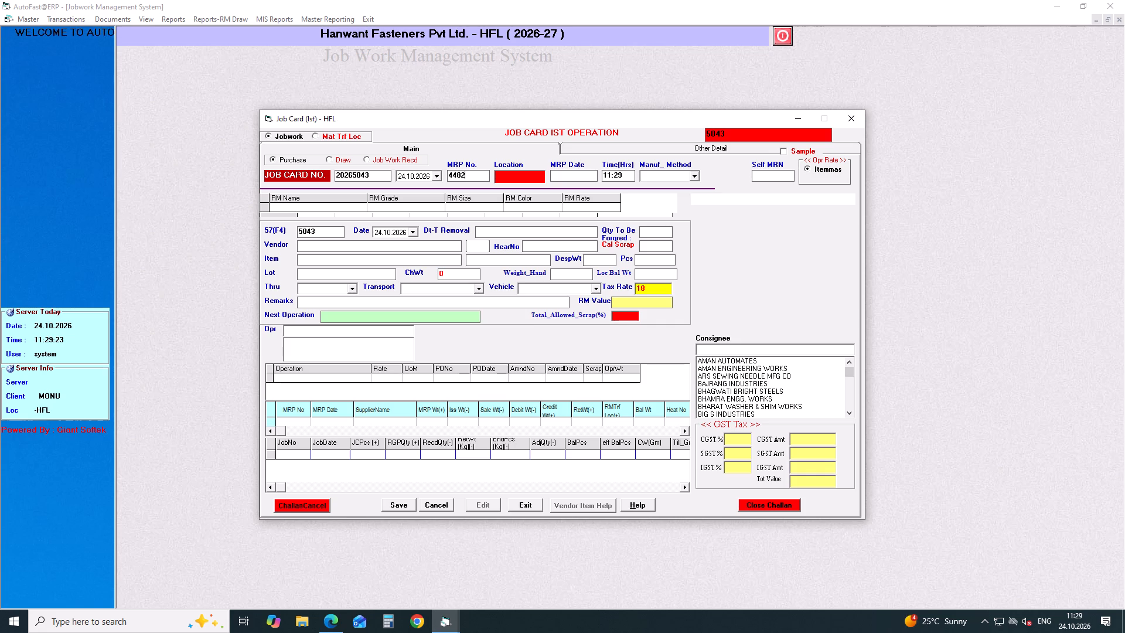
key("Return")
key("Return")
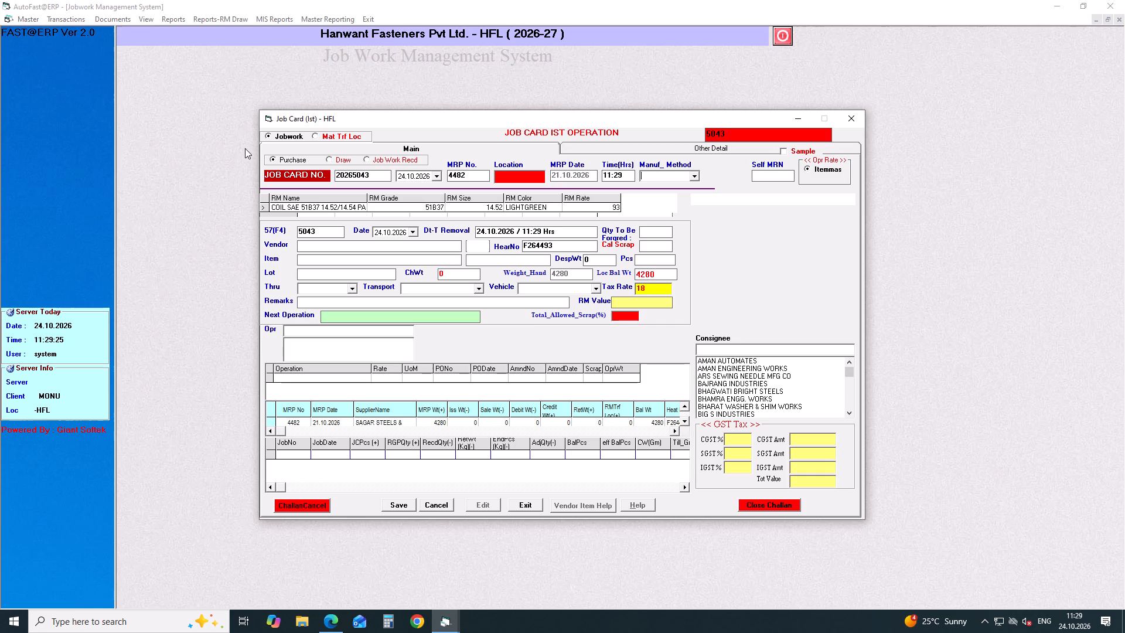
Set the manufacturing method to FORGING, accept despatch weight 4280, and choose DURGA TECH COMPONENTS as vendor.
key("Down")
key("Return")
key("Return")
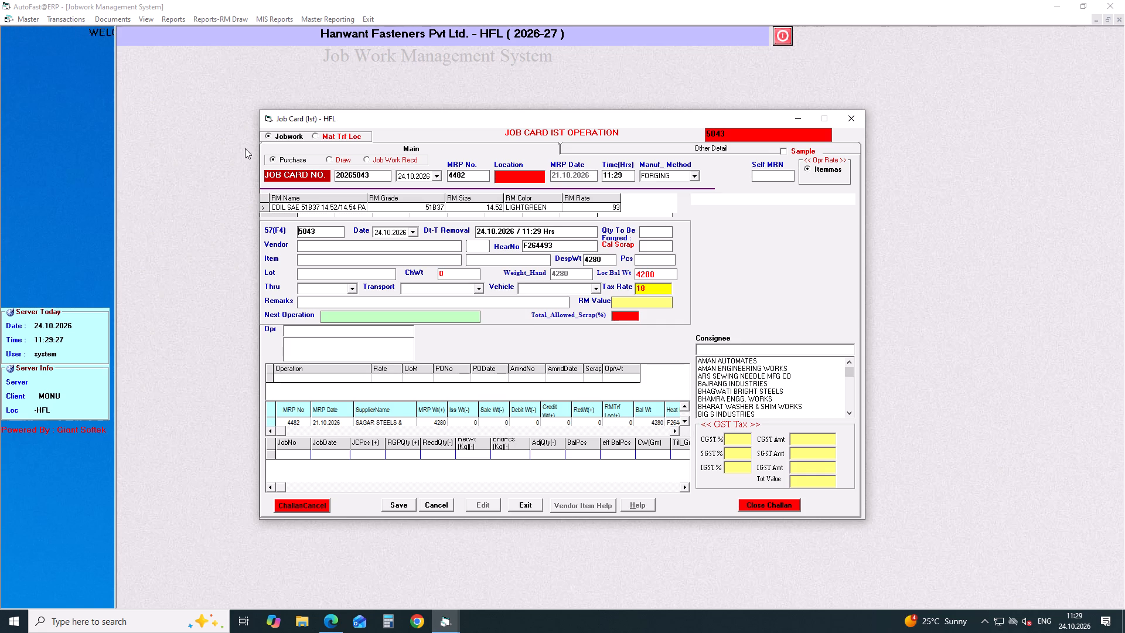
key("Return")
key("Return")
key("Return")
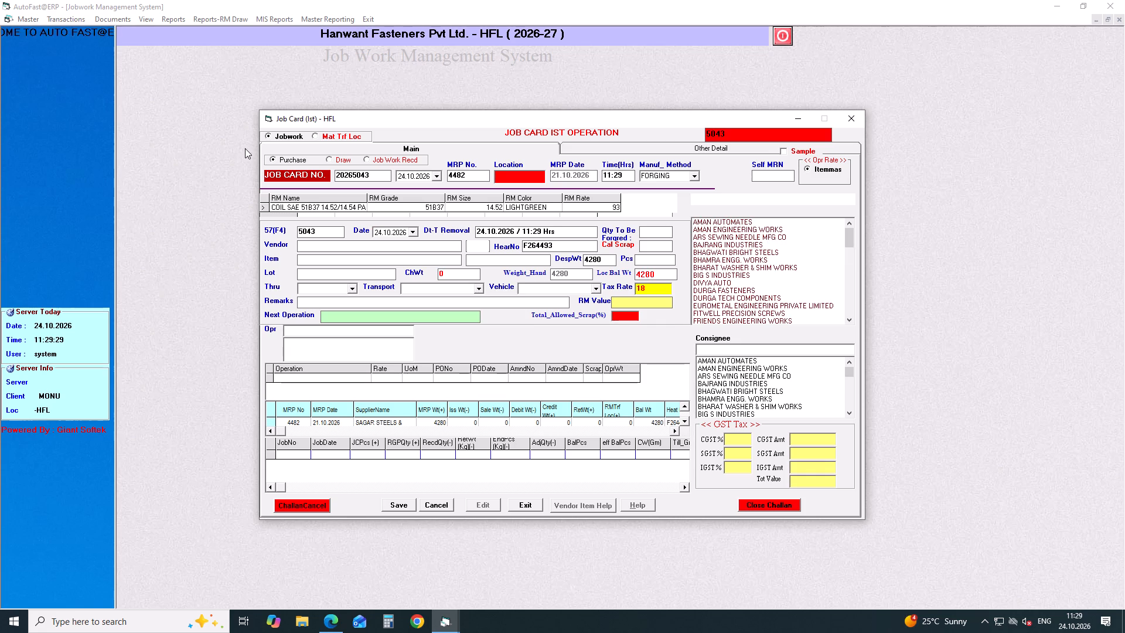
type("durga")
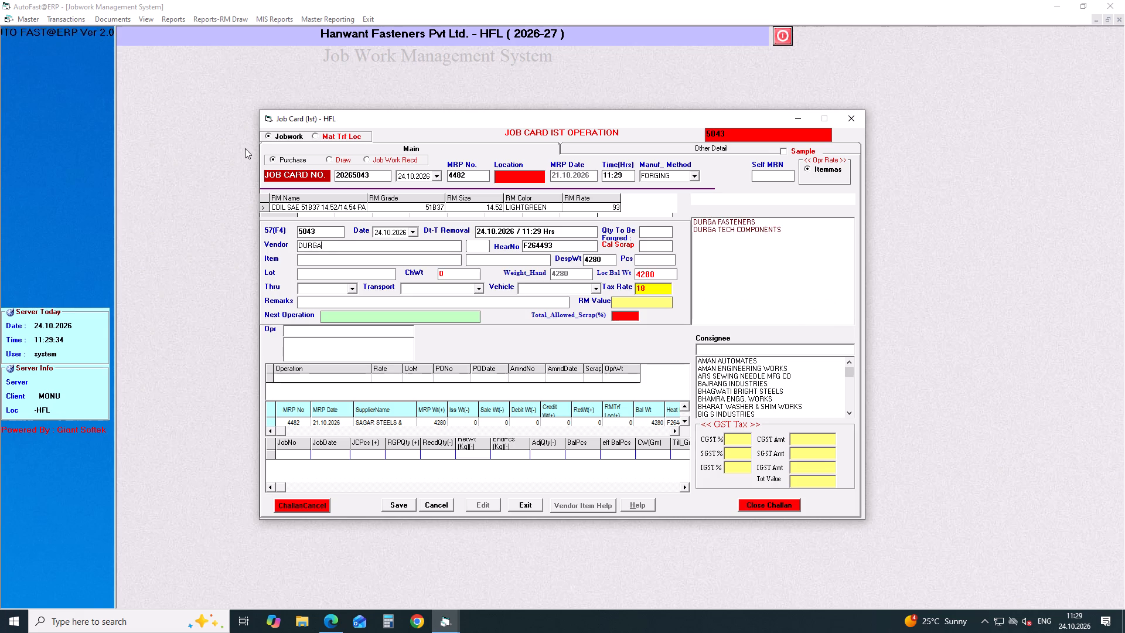
key("Down")
key("Down")
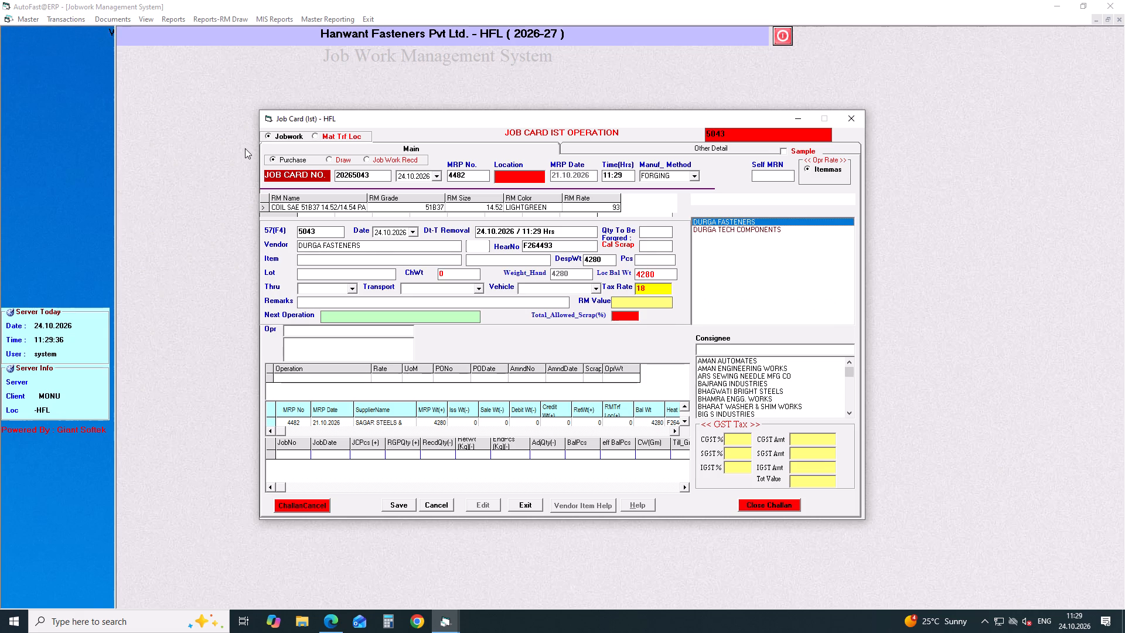
key("Down")
key("Return")
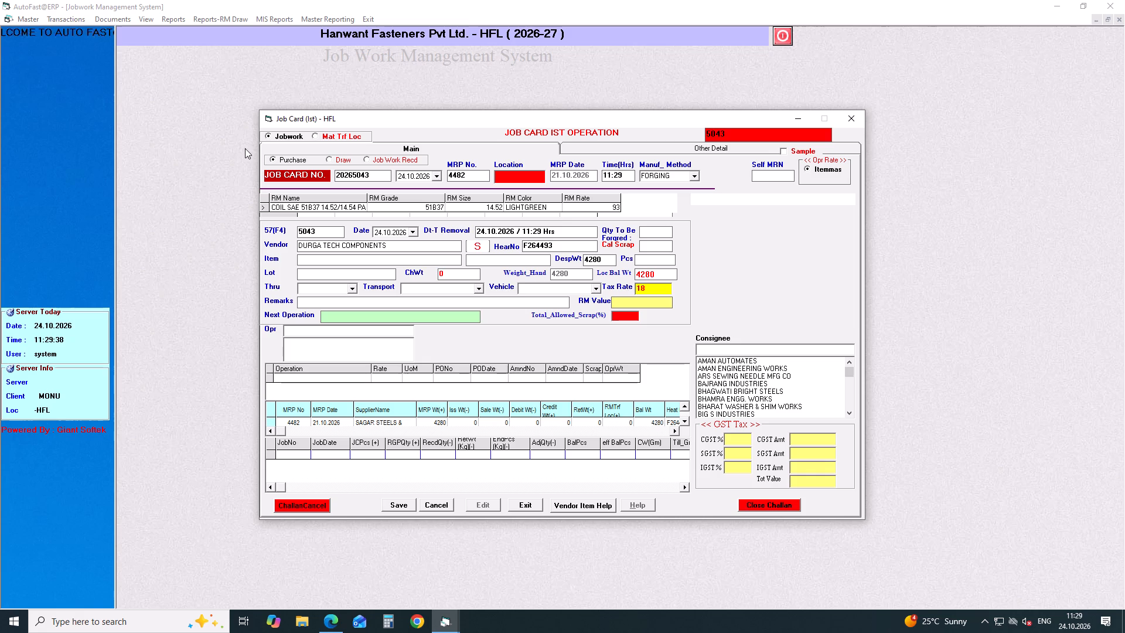
key("Return")
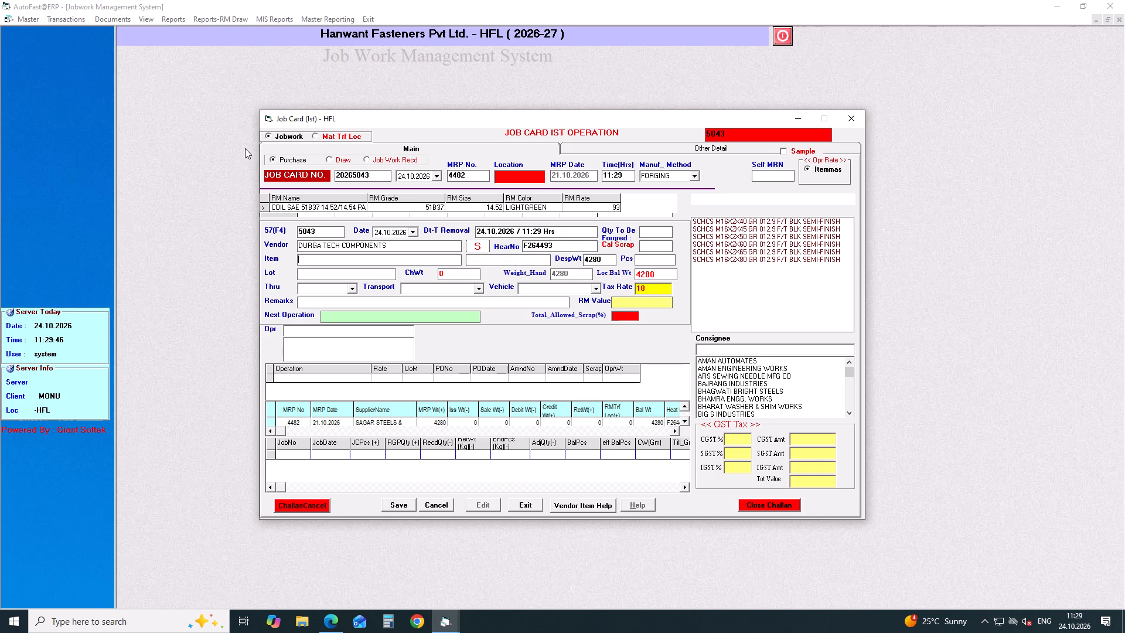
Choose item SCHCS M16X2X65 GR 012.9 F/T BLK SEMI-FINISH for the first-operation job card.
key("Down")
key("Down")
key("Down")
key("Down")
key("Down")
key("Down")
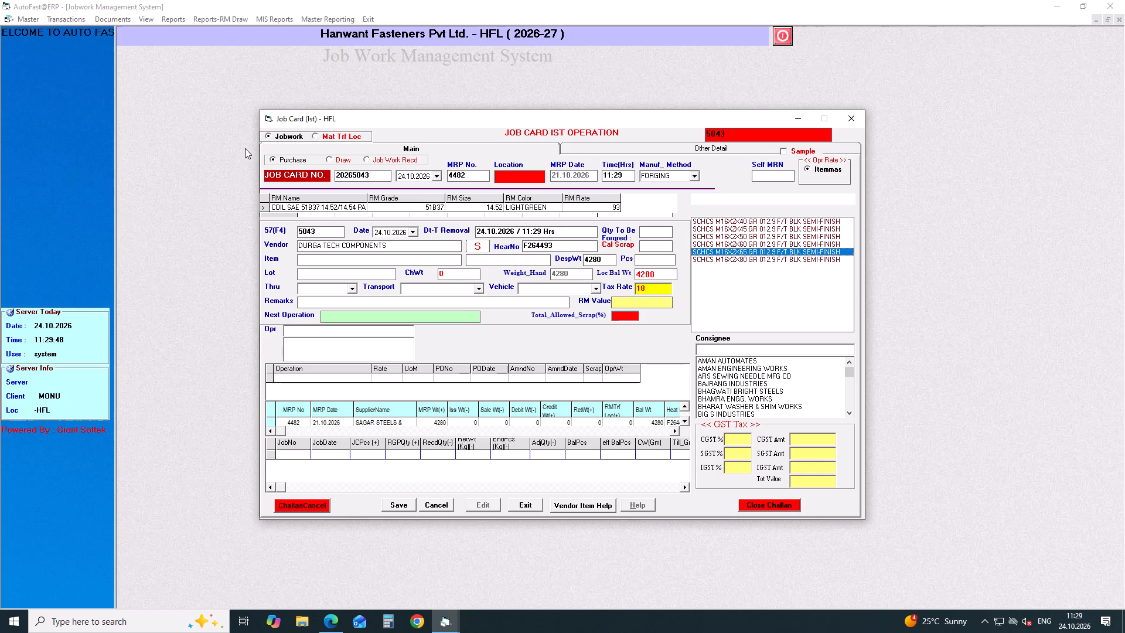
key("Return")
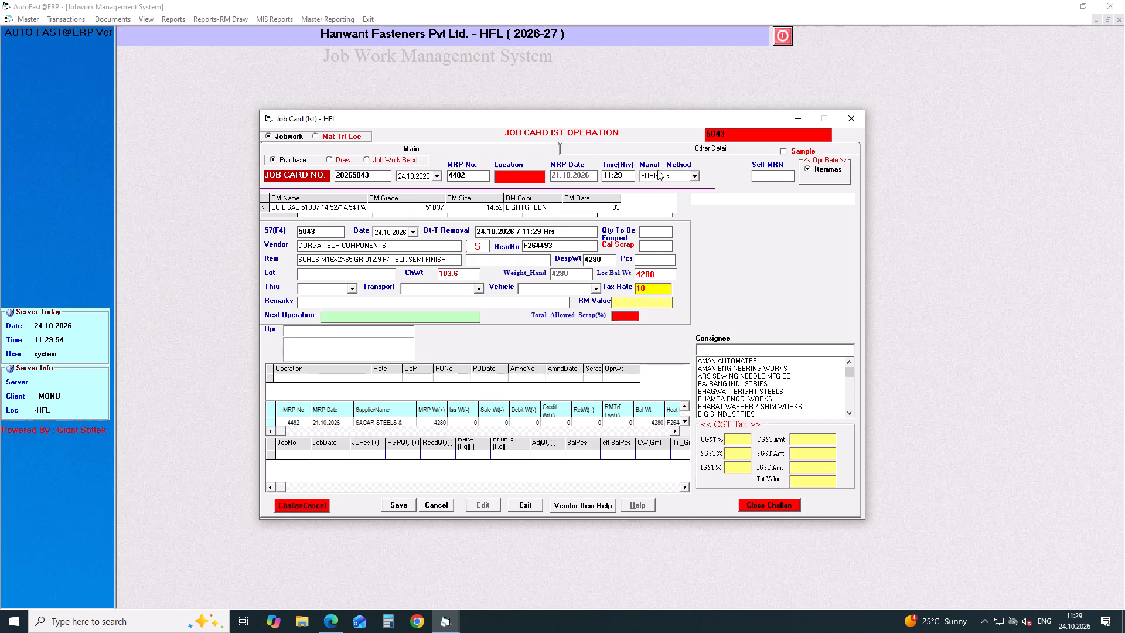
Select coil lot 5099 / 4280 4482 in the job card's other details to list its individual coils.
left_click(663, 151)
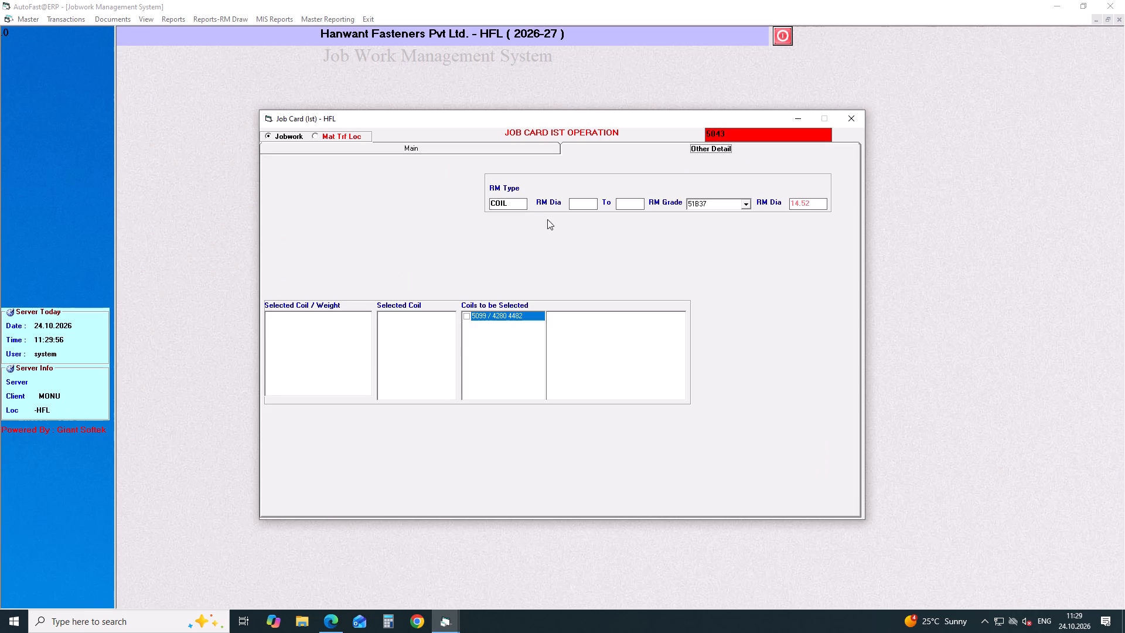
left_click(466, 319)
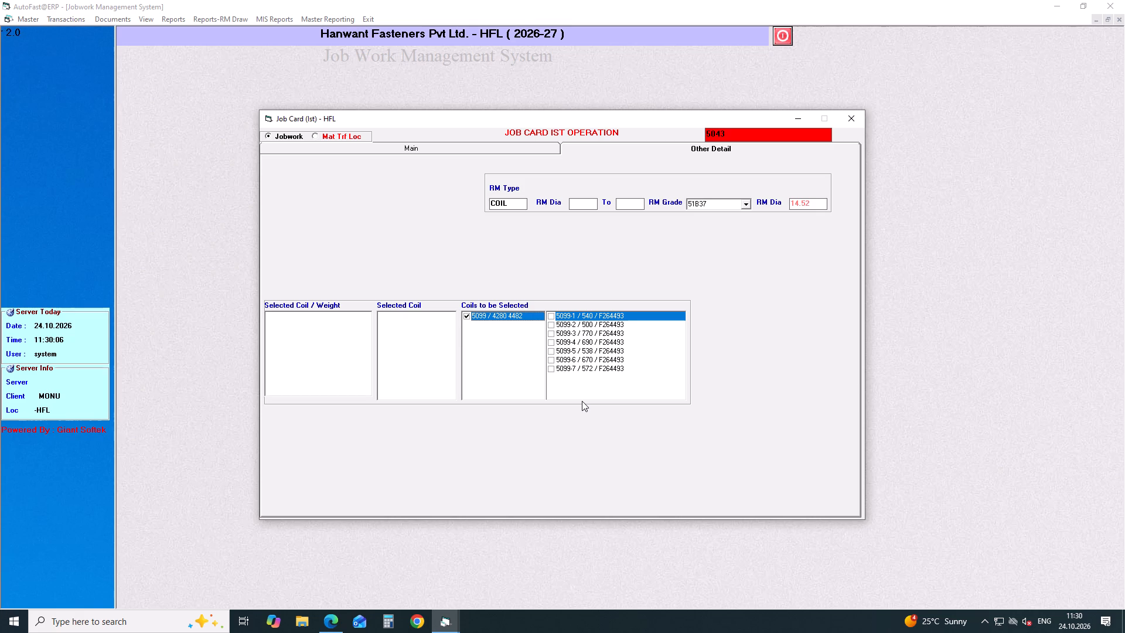
Switch to Calculator and add the weights of coils 5099-1, 5099-2 and 5099-3: 540, 500 and 770.
left_click(391, 622)
type("540+")
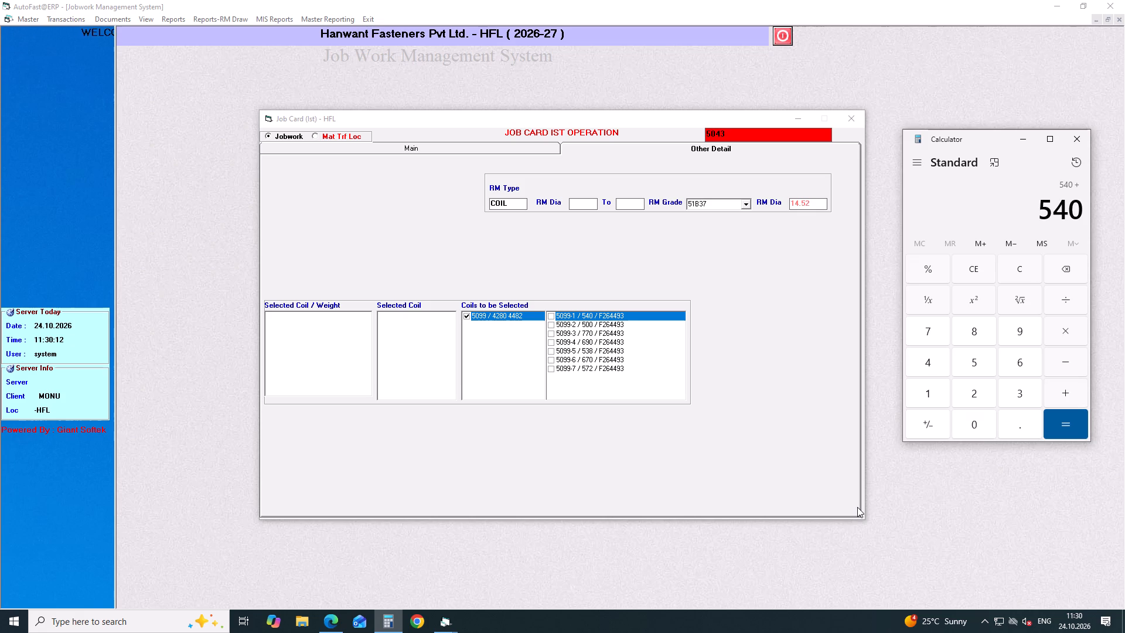
type("500+")
type("770")
key("Return")
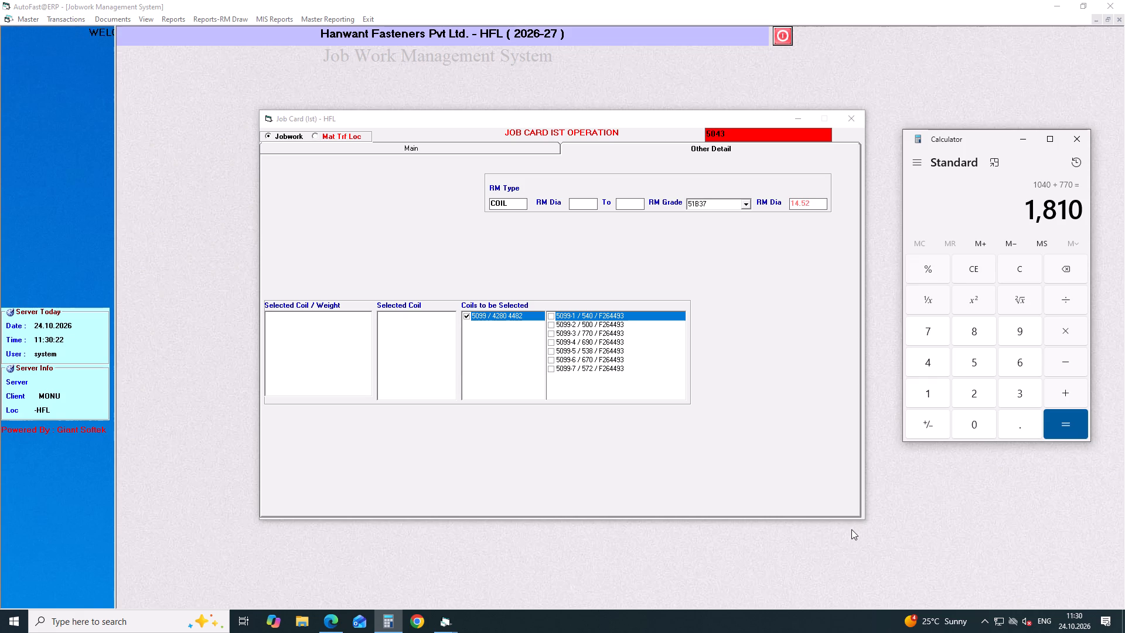
Clear the calculation and add the weights of coils 5099-2, 5099-1 and 5099-4: 500, 540 and 690.
left_click(1012, 263)
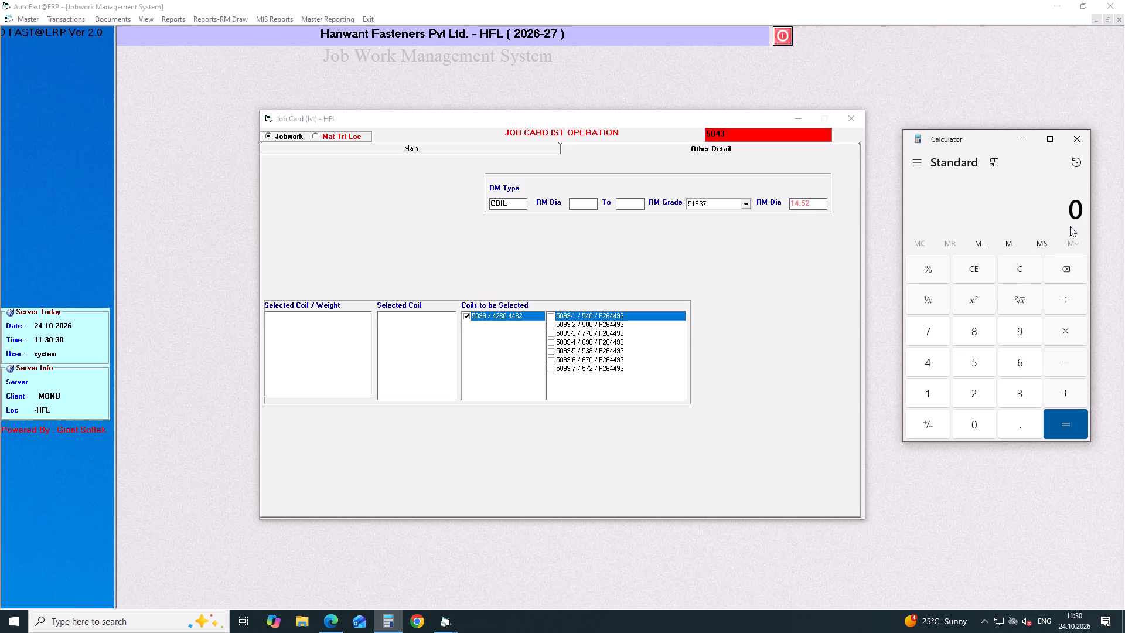
key("5")
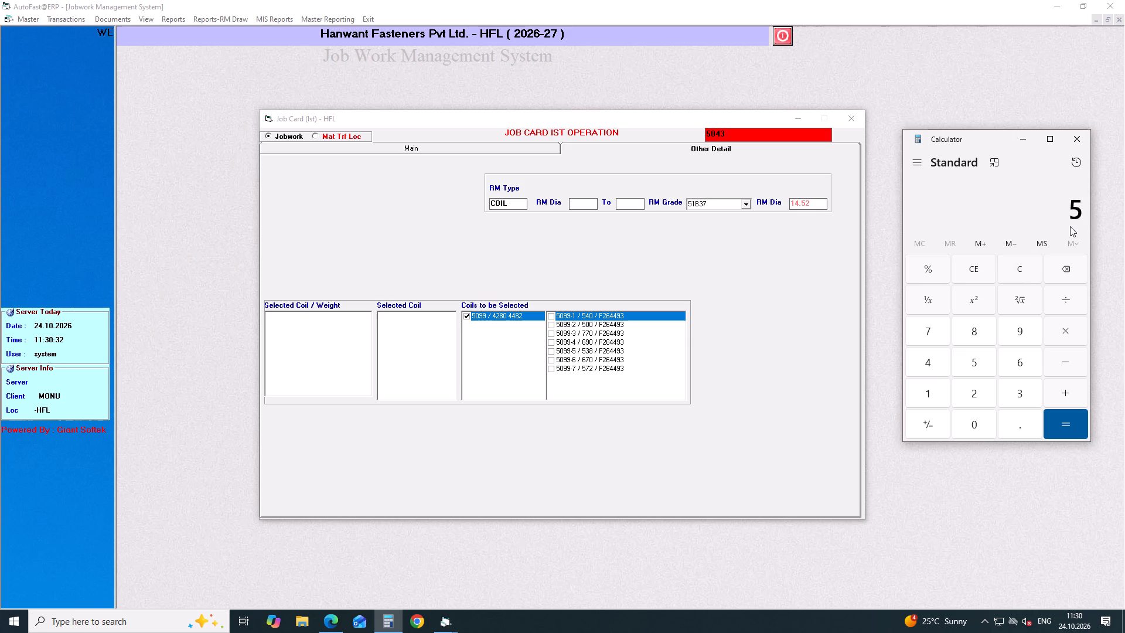
type("00")
key("plus")
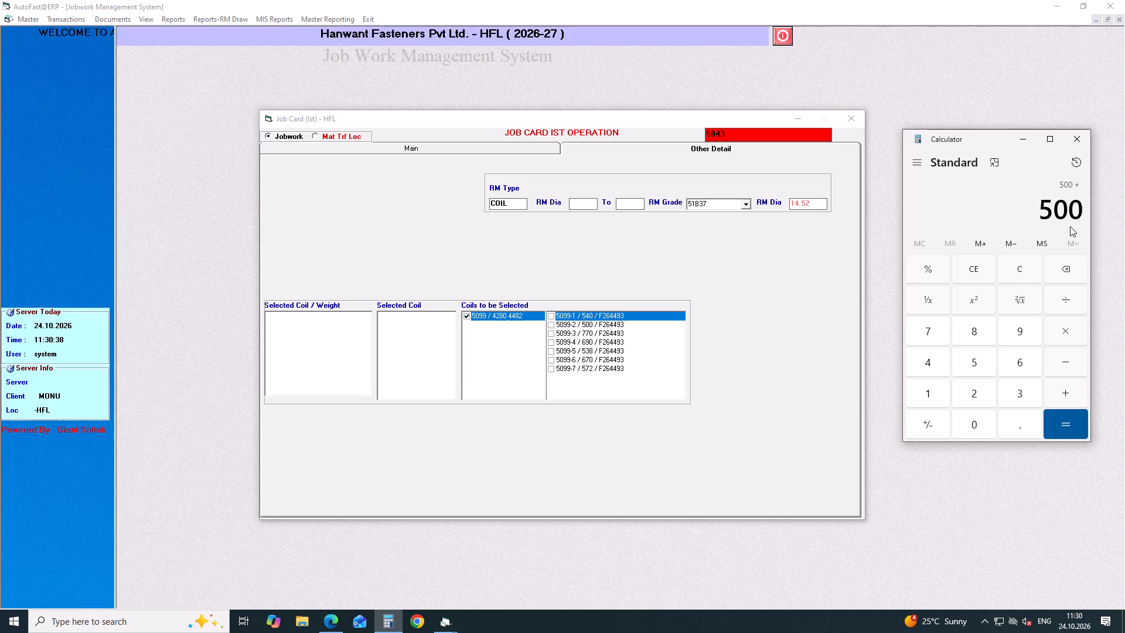
type("+540+")
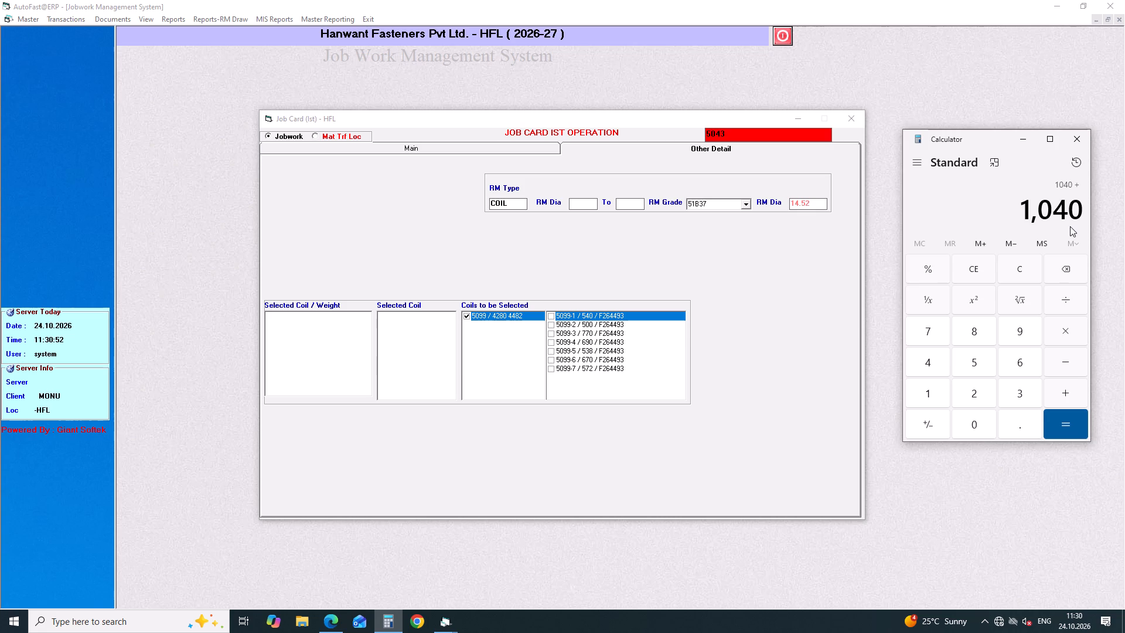
key("plus")
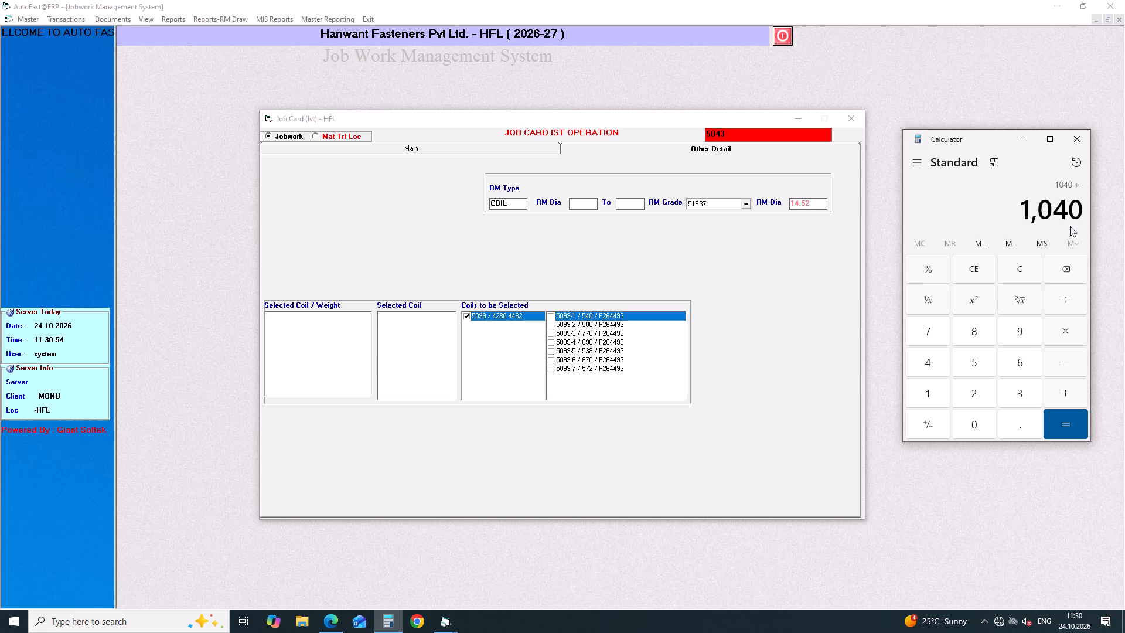
type("690")
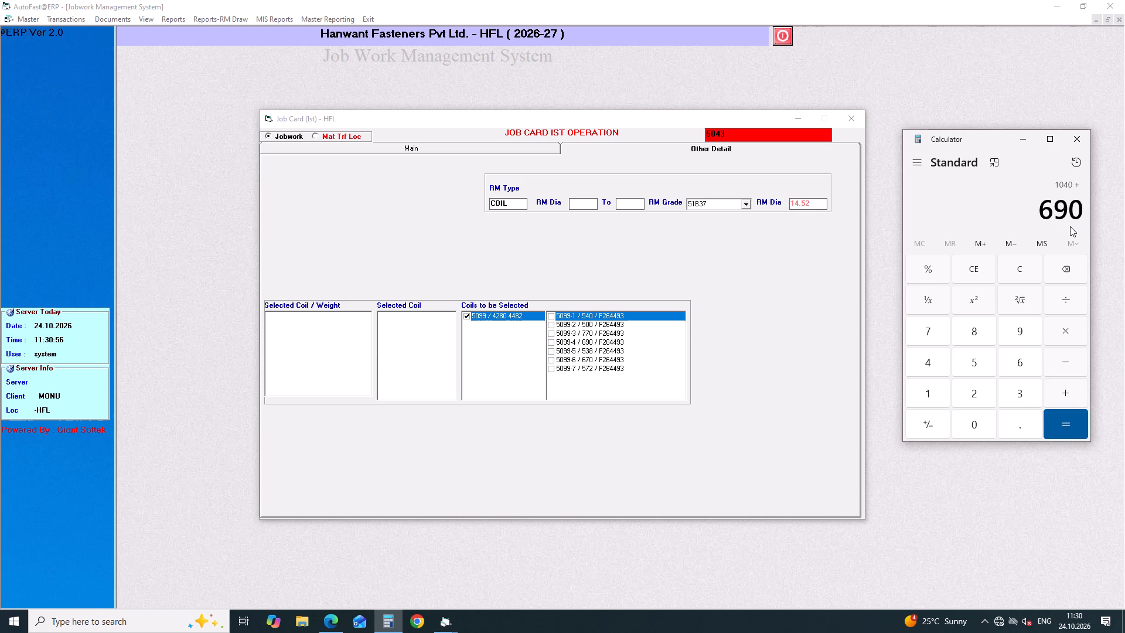
key("Return")
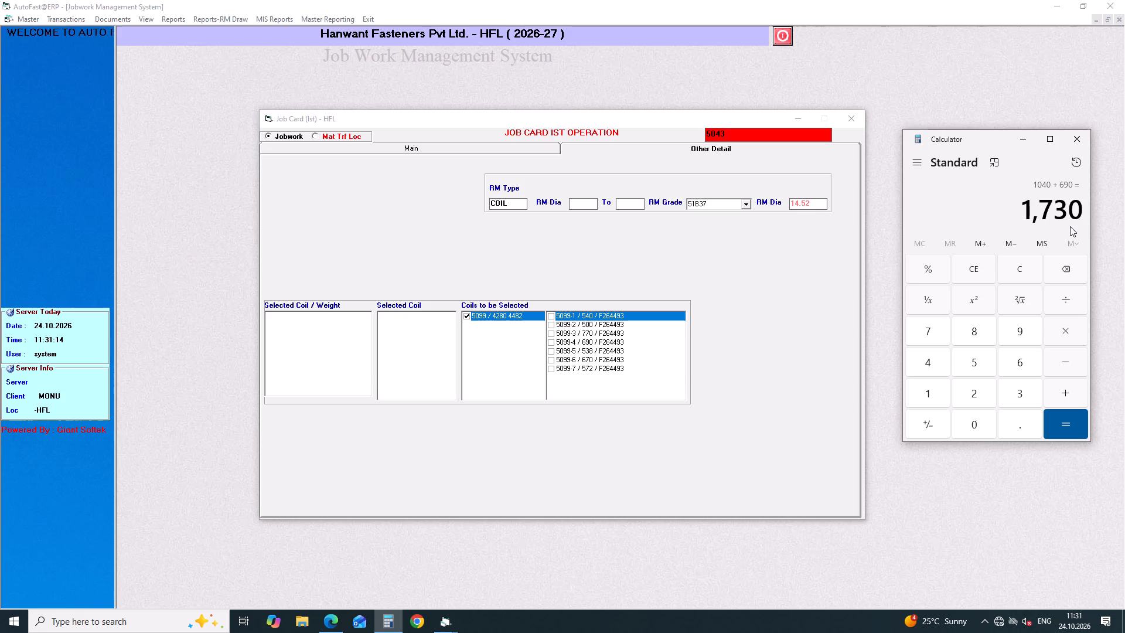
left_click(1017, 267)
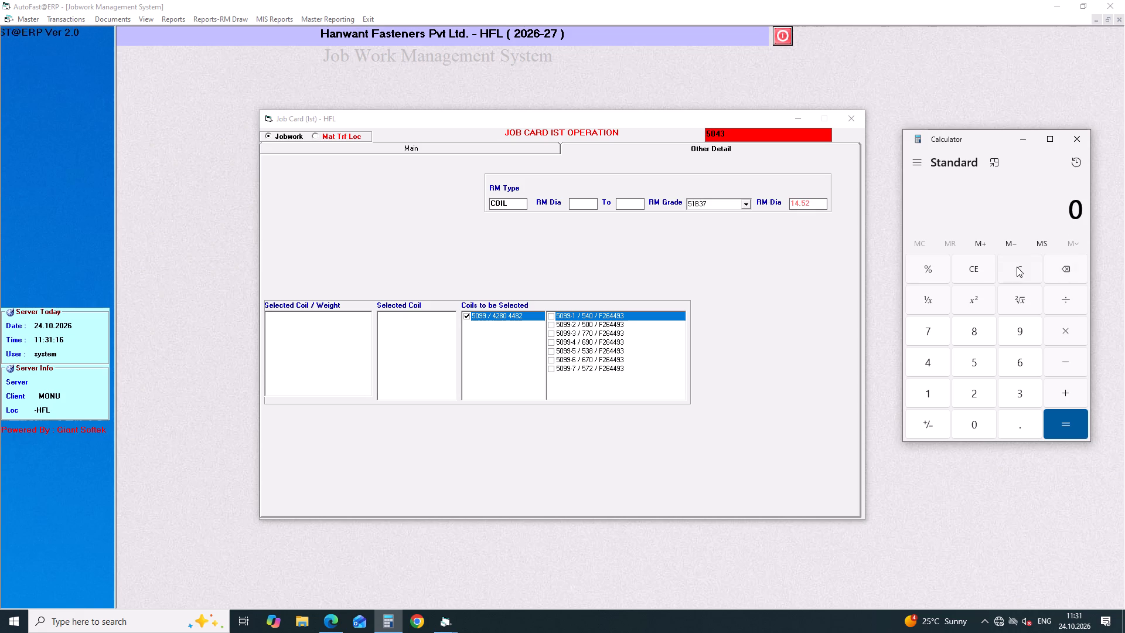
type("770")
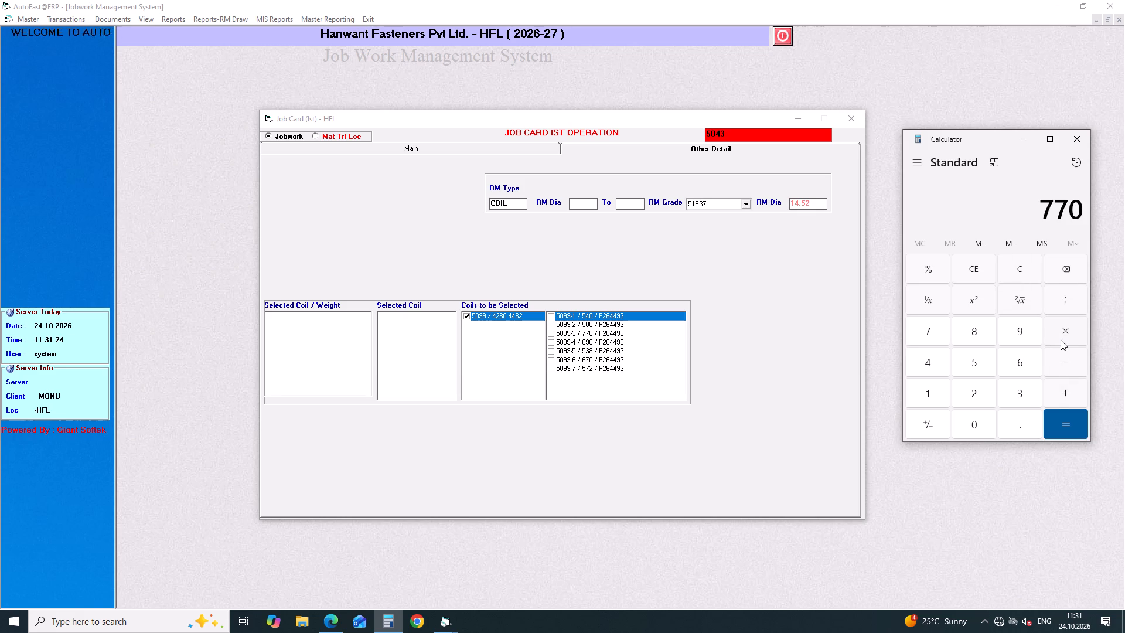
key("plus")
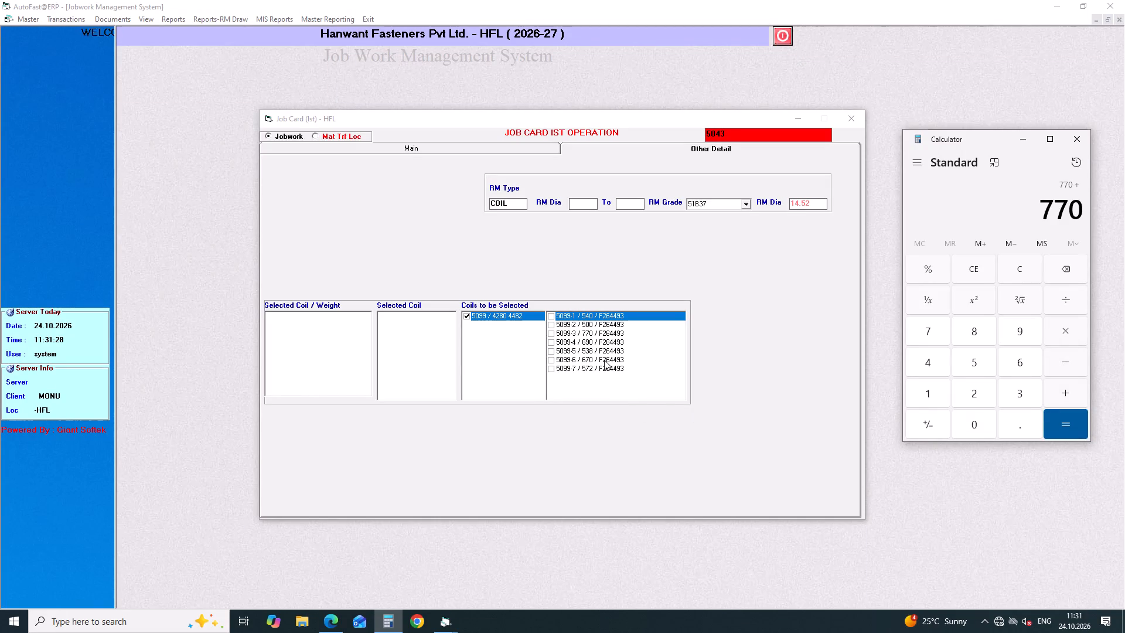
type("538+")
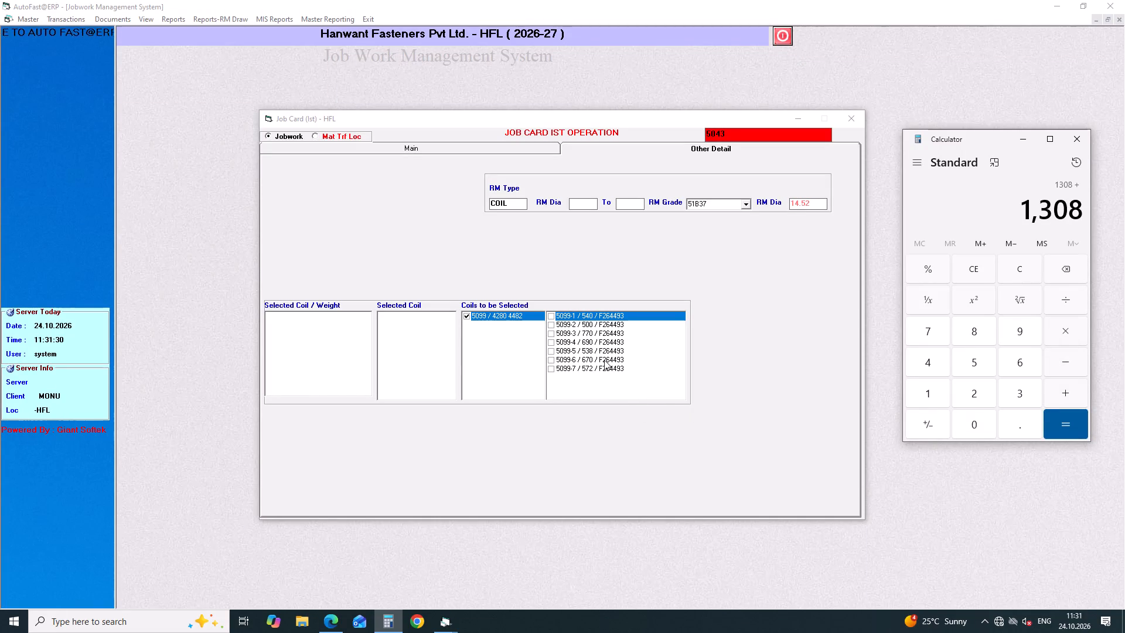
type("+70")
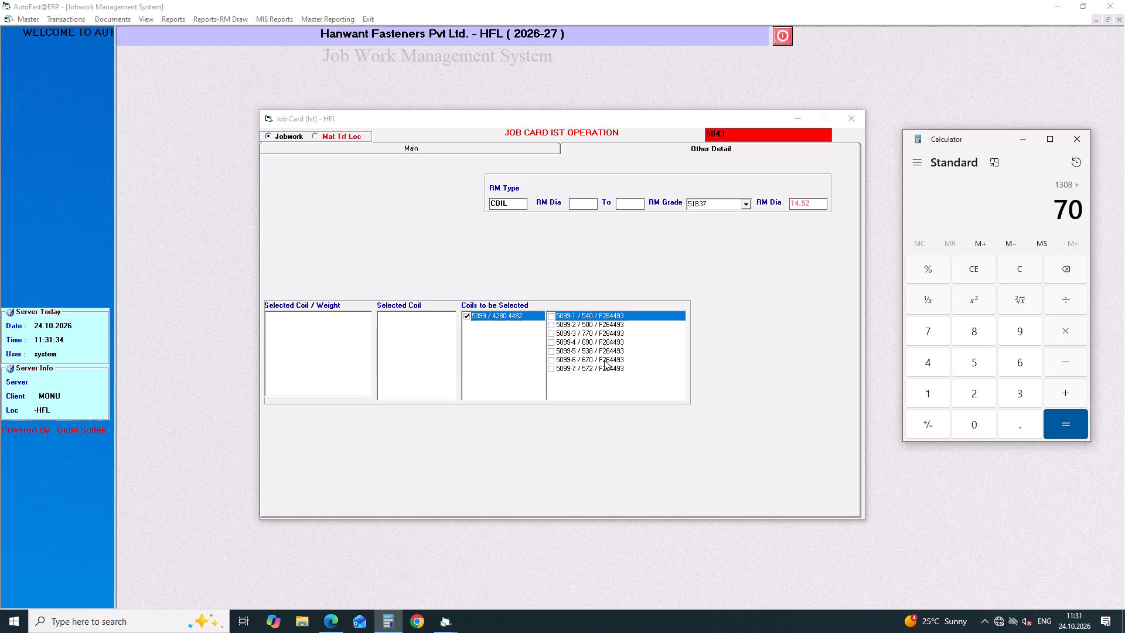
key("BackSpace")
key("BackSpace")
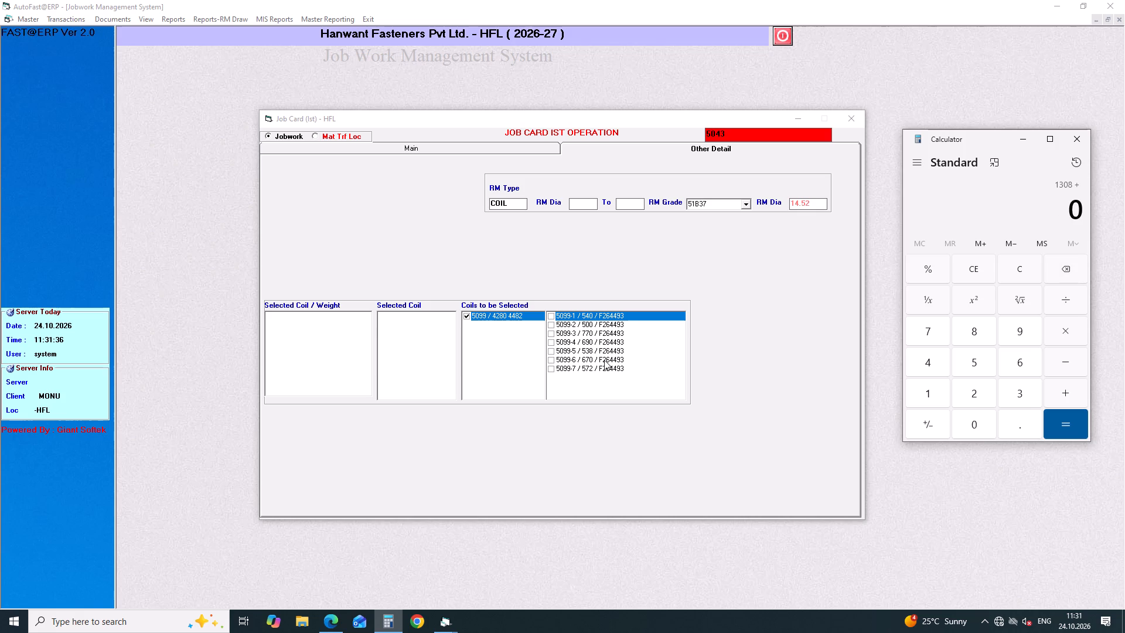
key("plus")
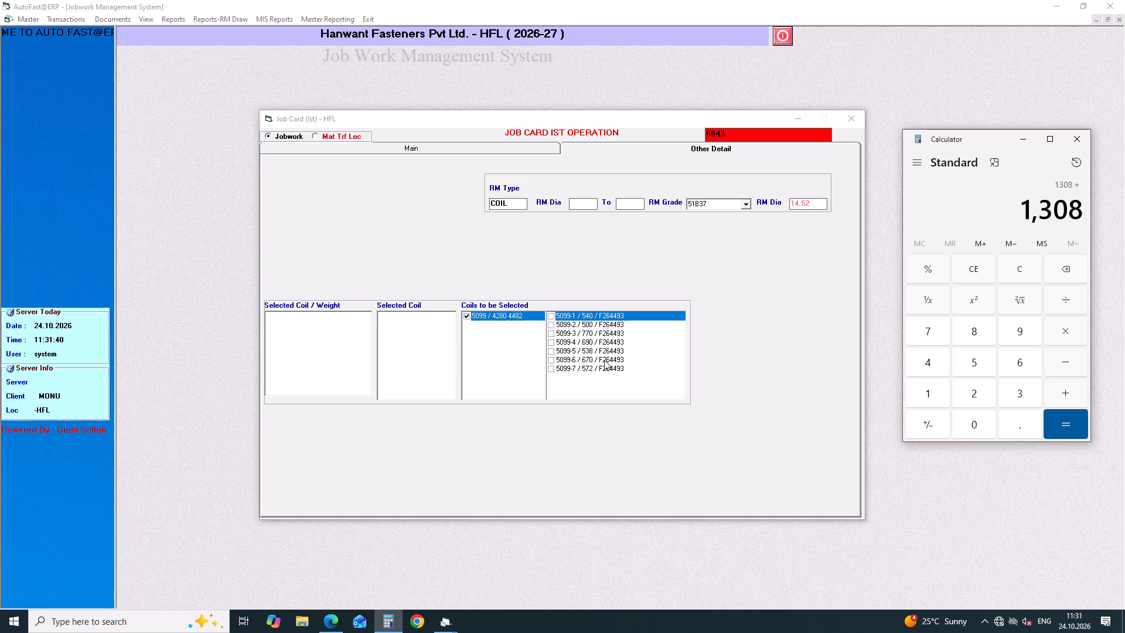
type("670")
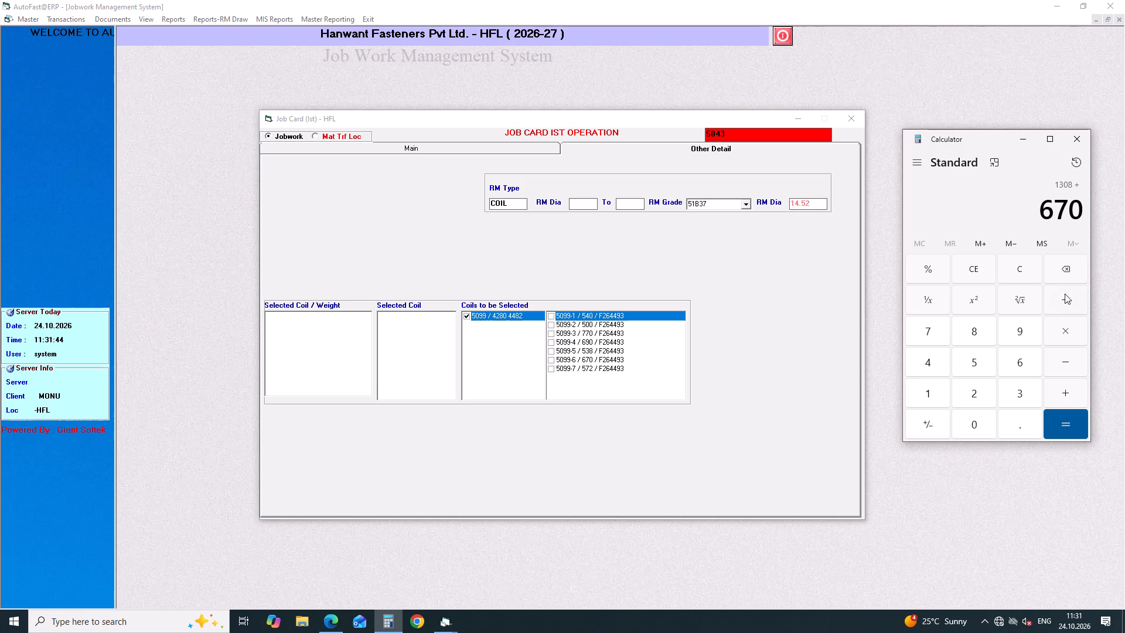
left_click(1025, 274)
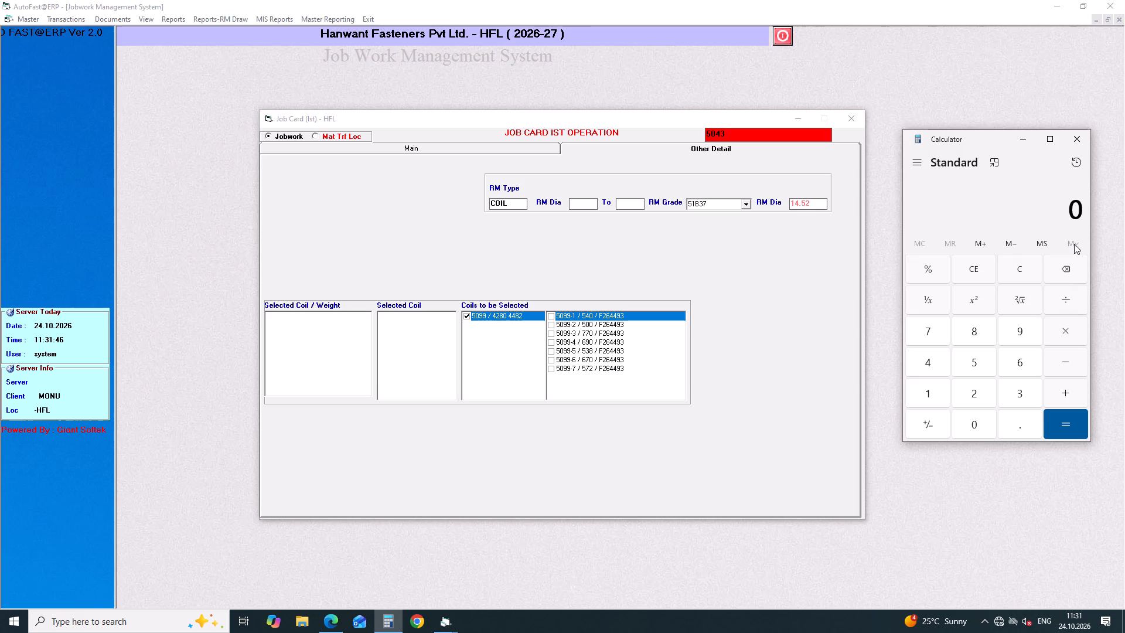
Add the weights of coils 5099-3, 5099-5, 5099-6 and 5099-7 (770, 538, 670 and 572), and close the calculator.
type("770+")
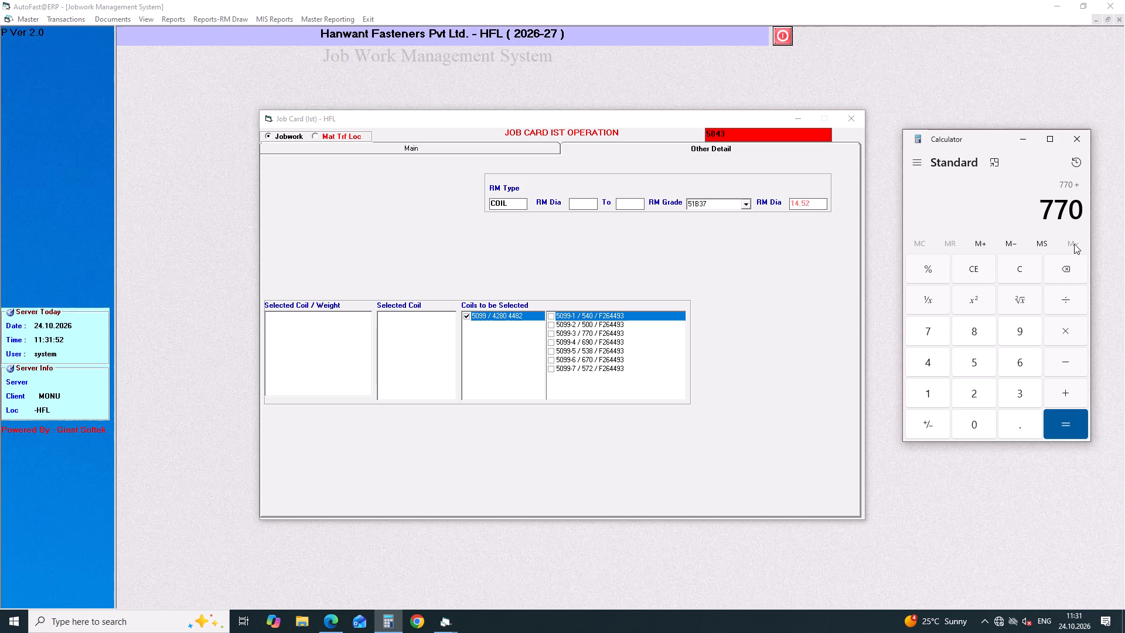
key("5")
type("37")
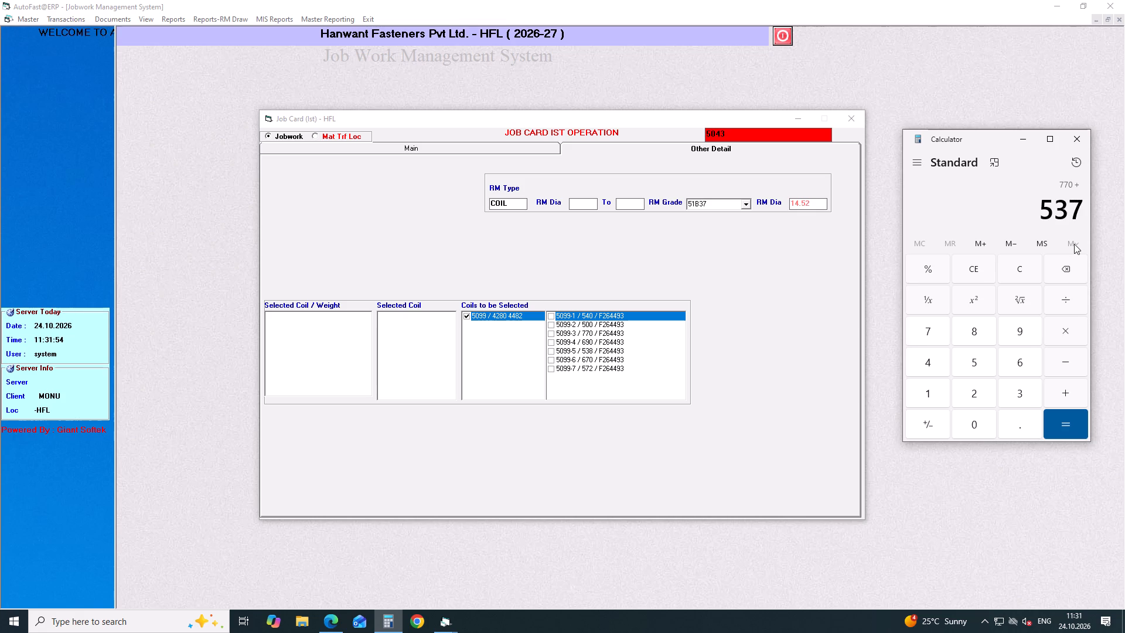
key("BackSpace")
type("8+")
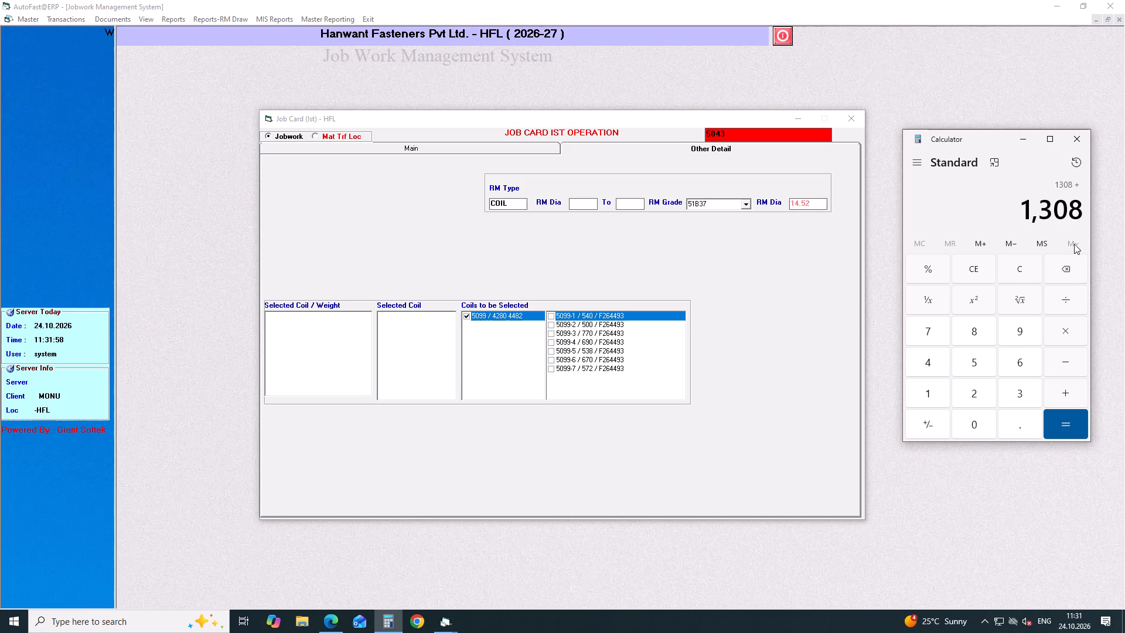
type("670+")
type("572")
key("Return")
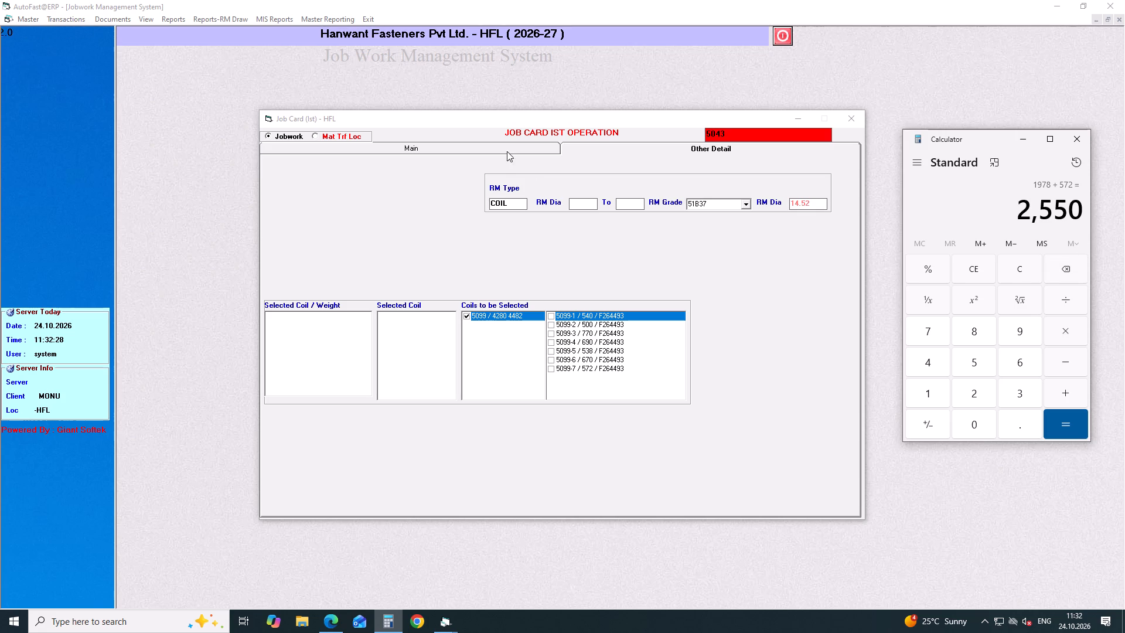
left_click(1070, 141)
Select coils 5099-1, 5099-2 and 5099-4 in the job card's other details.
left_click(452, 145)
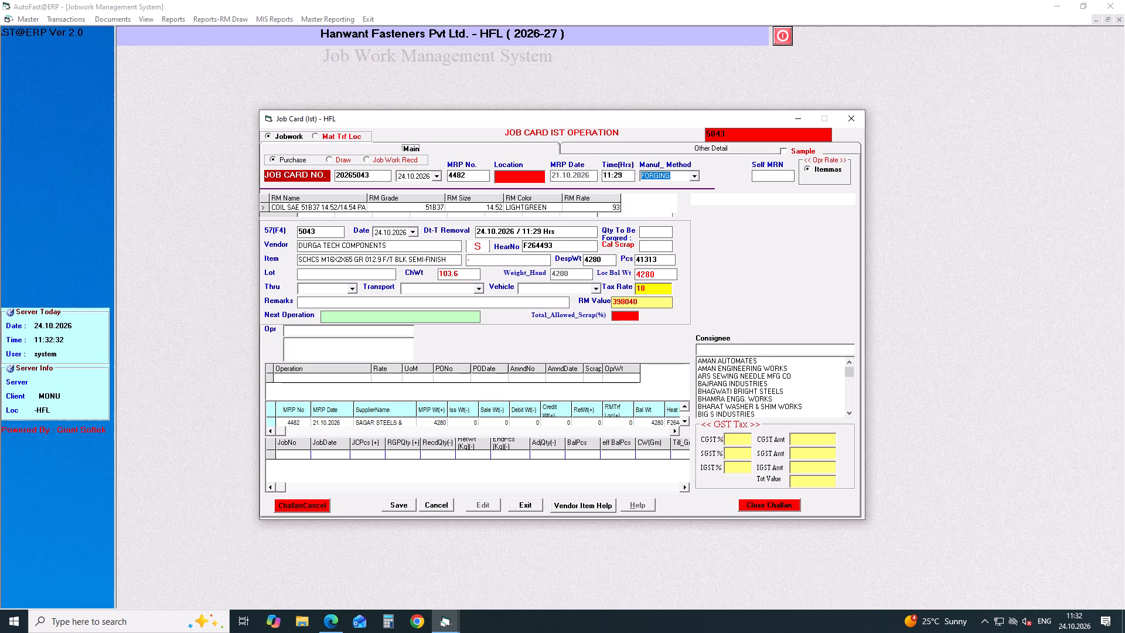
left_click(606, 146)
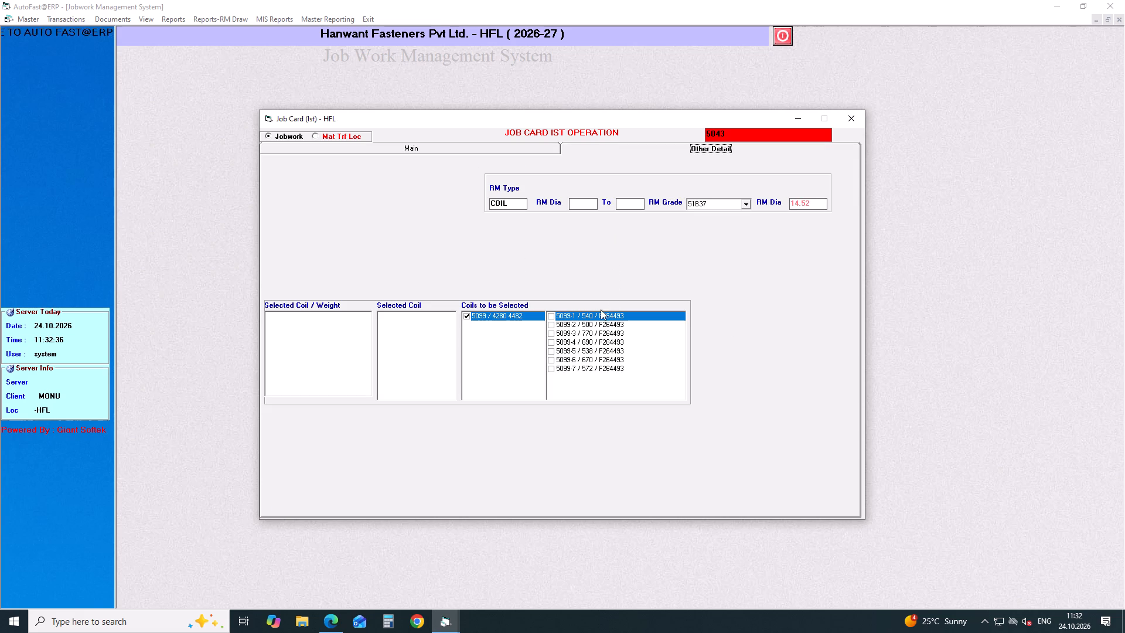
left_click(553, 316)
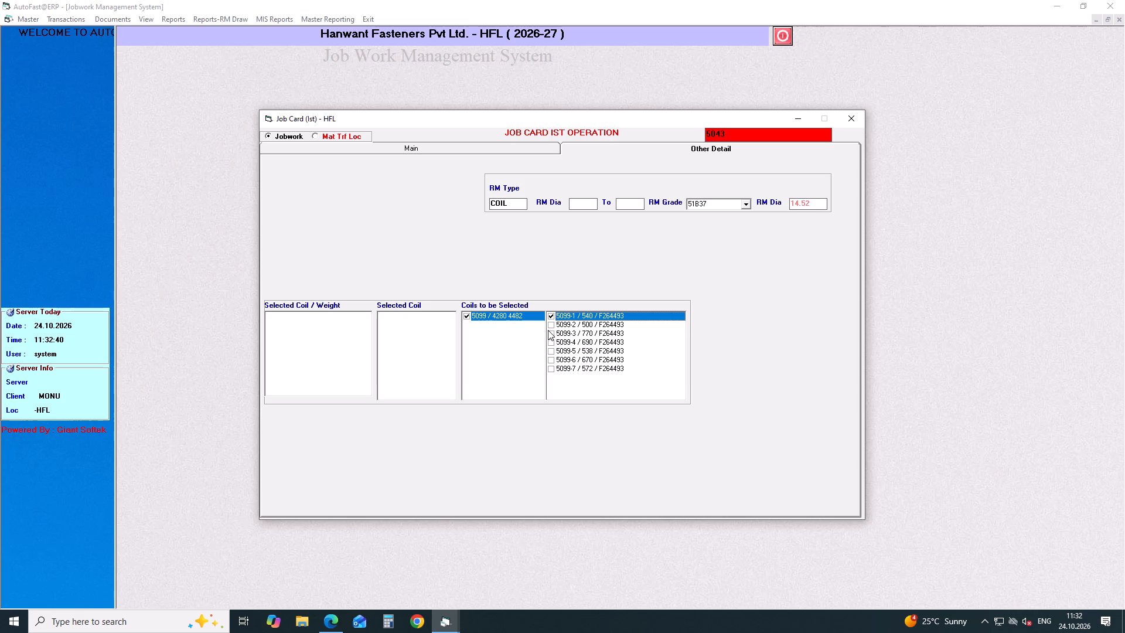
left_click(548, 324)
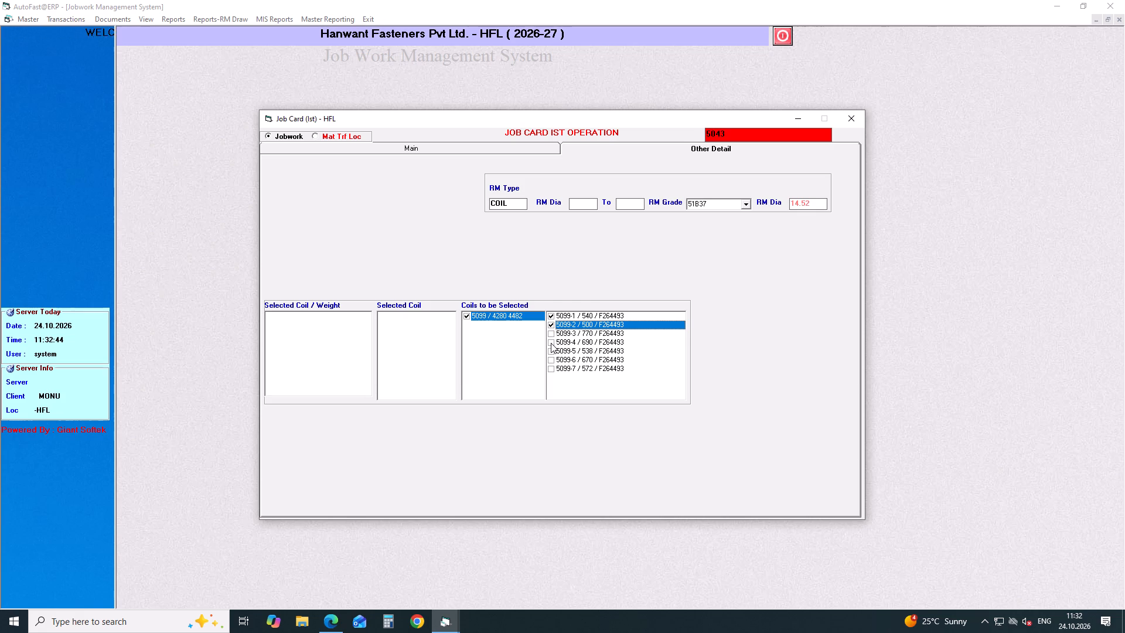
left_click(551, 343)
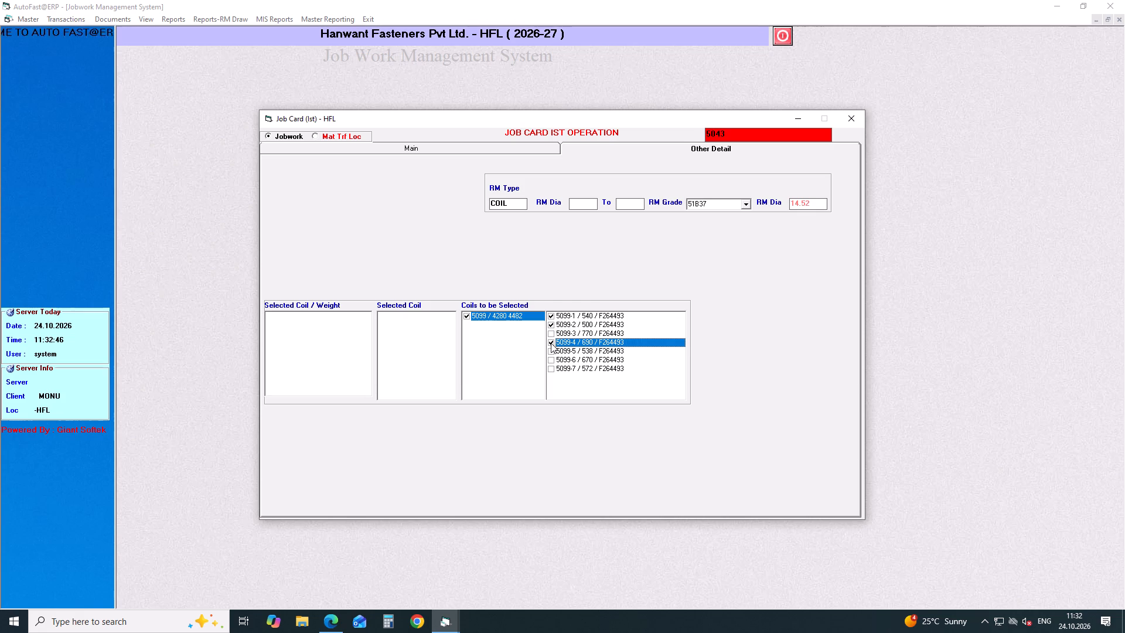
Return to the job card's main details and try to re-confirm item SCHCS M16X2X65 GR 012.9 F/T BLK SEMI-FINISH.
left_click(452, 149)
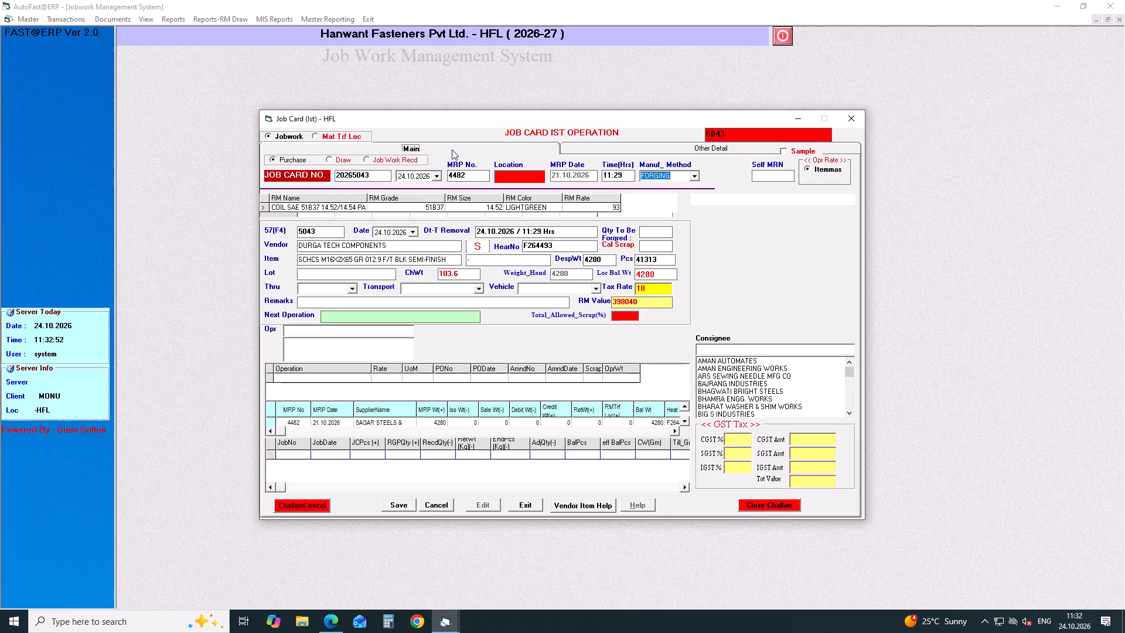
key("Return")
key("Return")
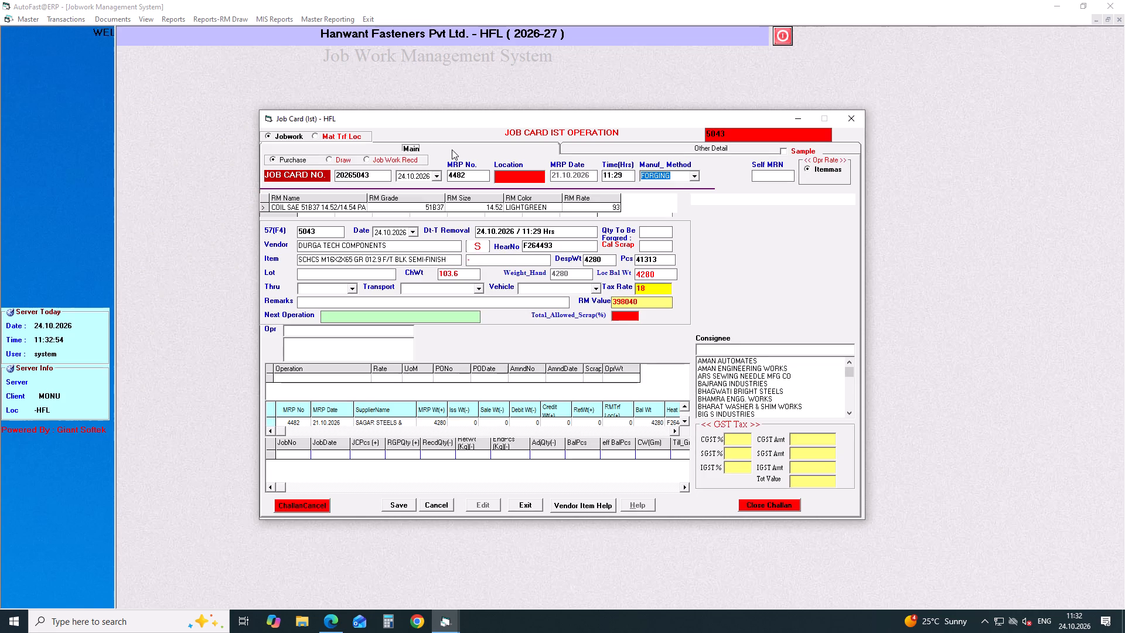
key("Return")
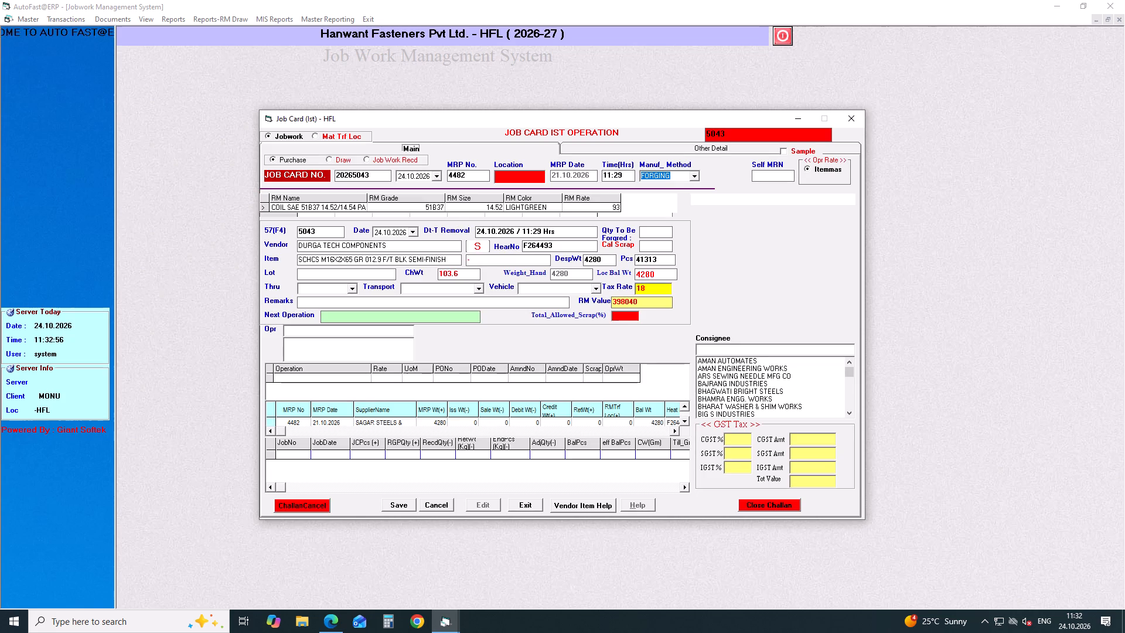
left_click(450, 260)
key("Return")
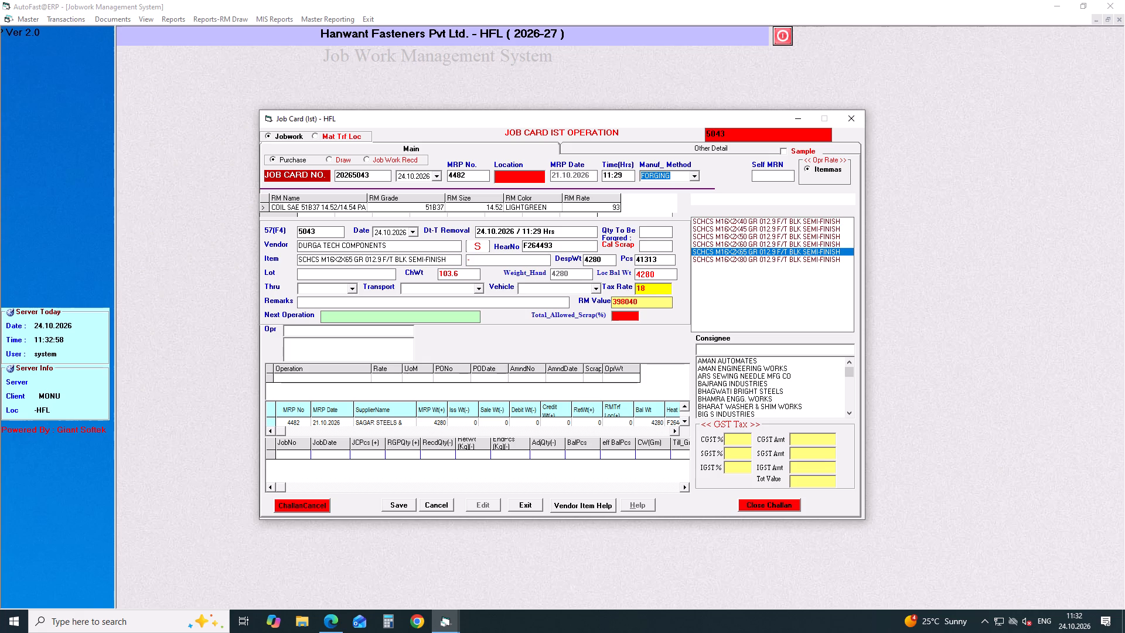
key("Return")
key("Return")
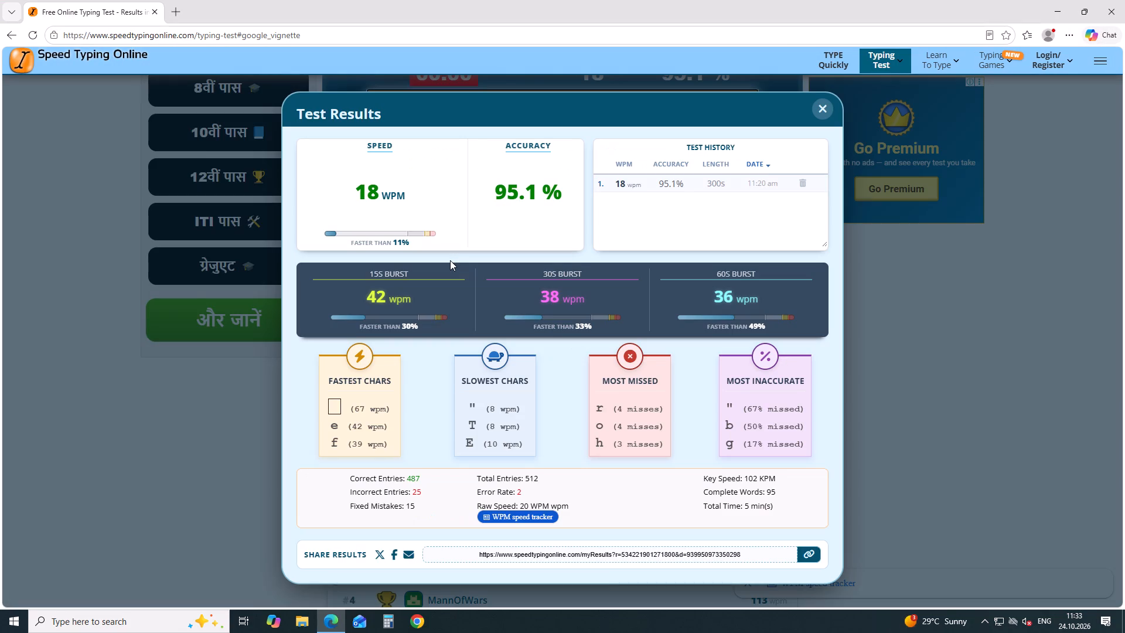
Clear the browser out of the way, relaunch AutoFast@ERP from the desktop, and choose company Hanwant Fasteners Pvt Ltd. / HFL for login.
left_click(831, 110)
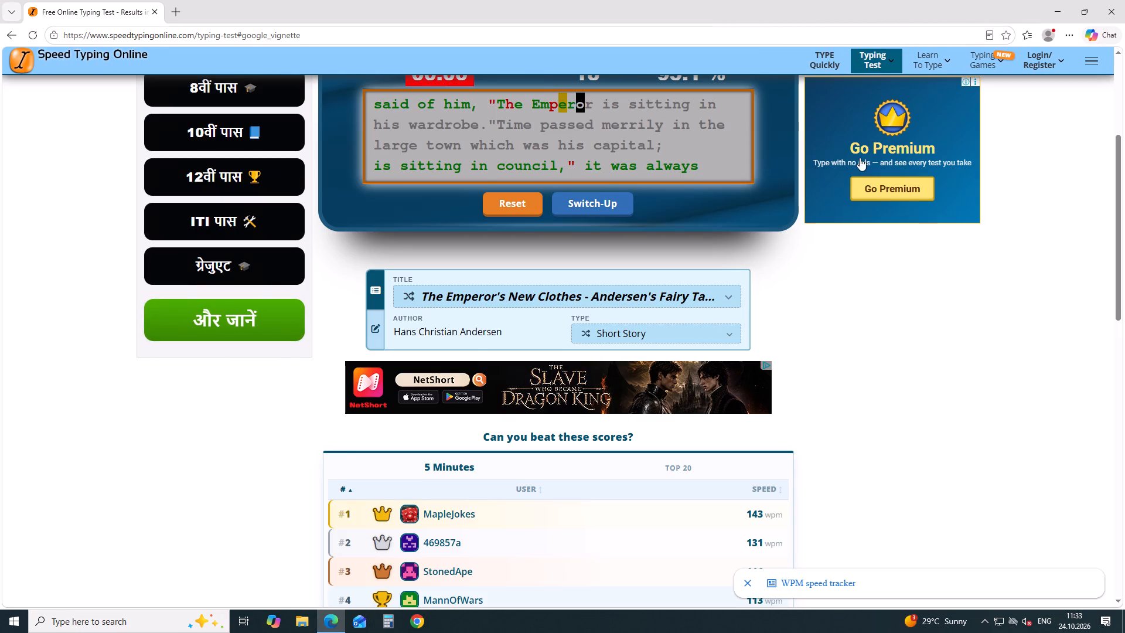
left_click(1055, 7)
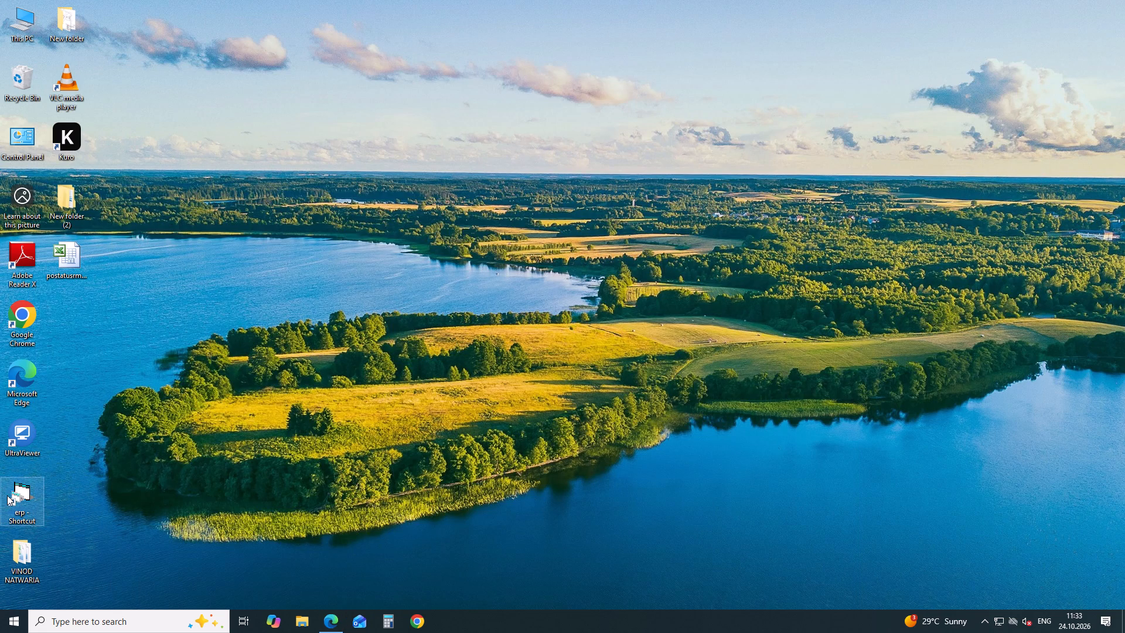
double_click(9, 496)
key("Down")
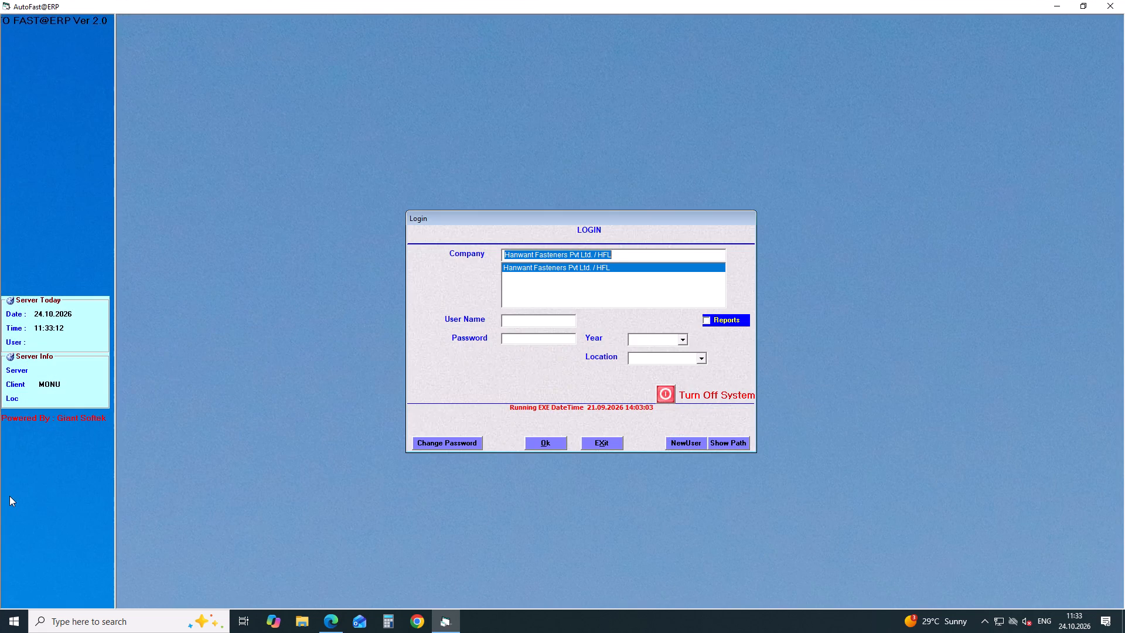
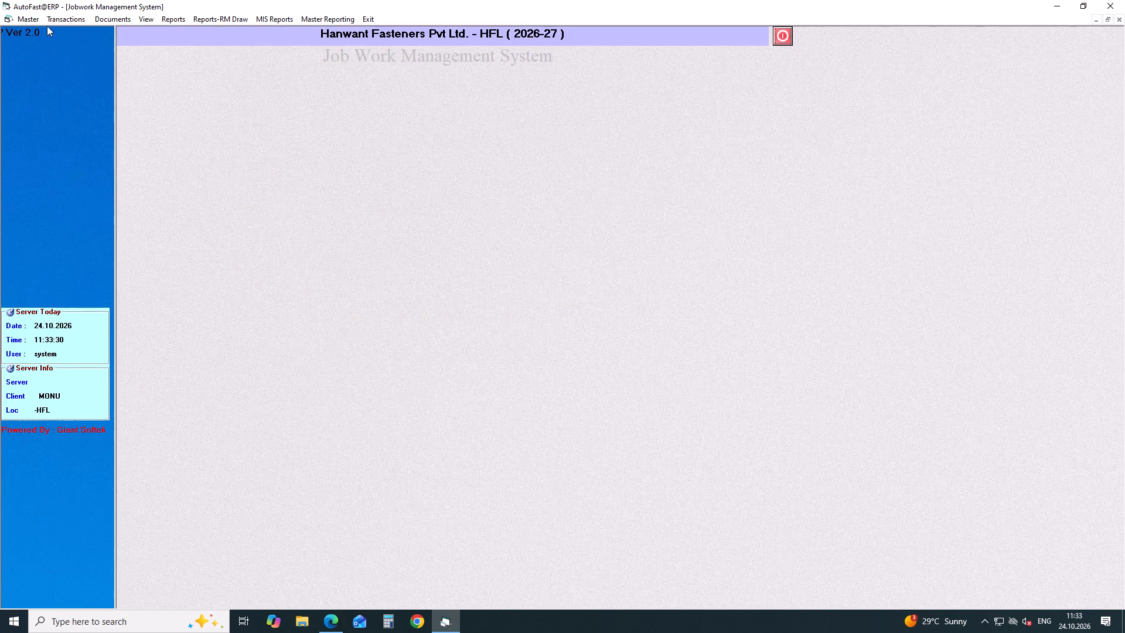
Open a new first-operation job card and load MRP No. 4482.
left_click(62, 23)
left_click(221, 155)
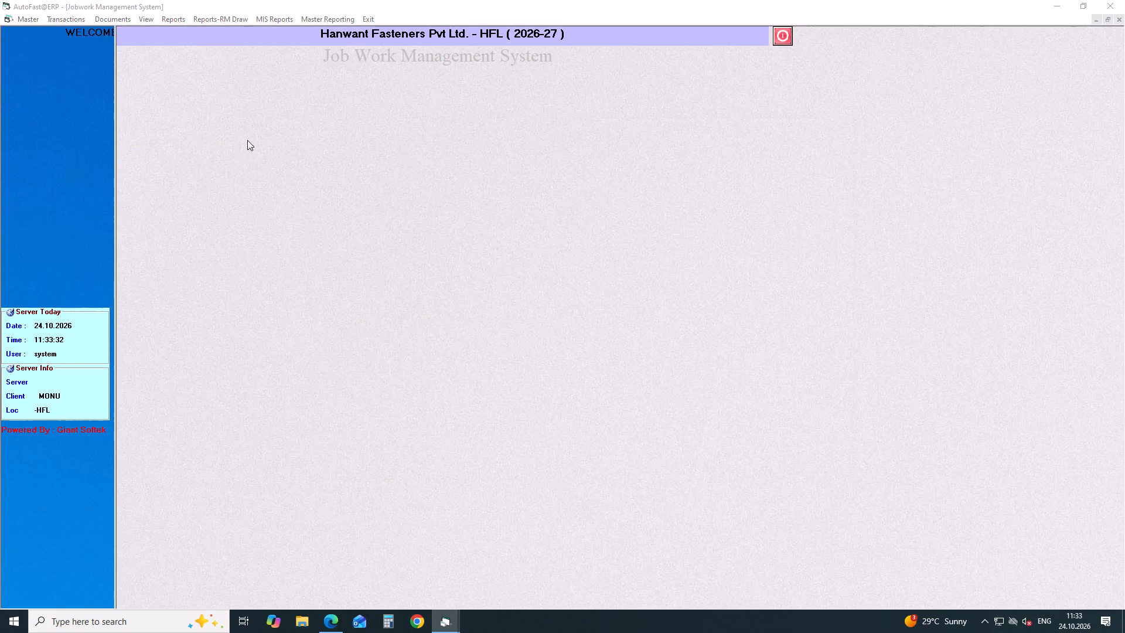
key("Return")
key("Return")
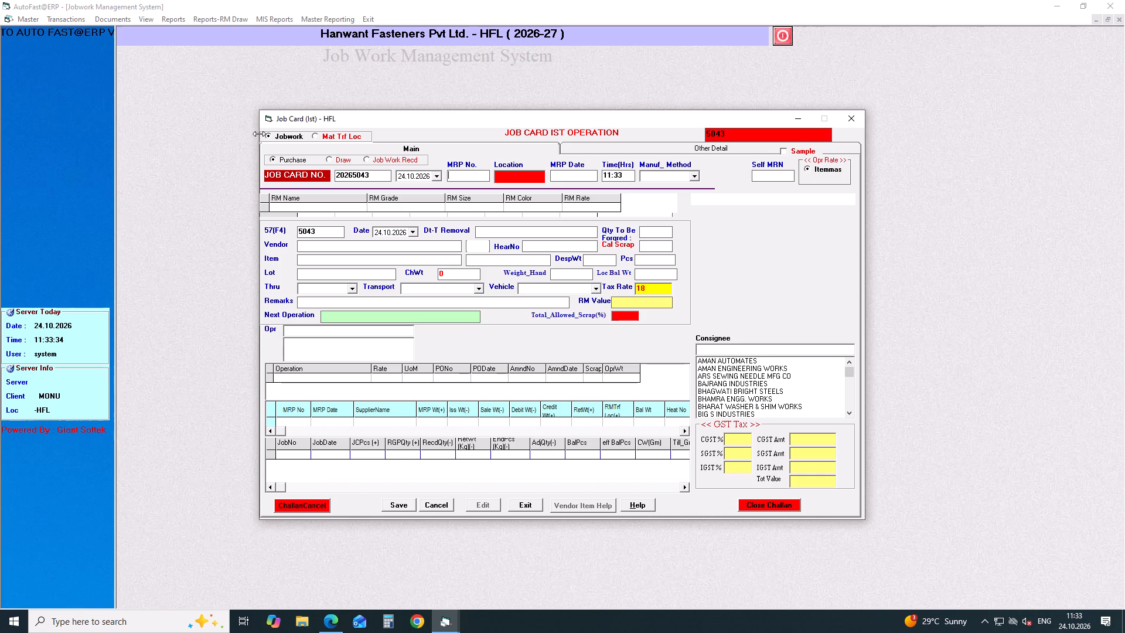
key("Down")
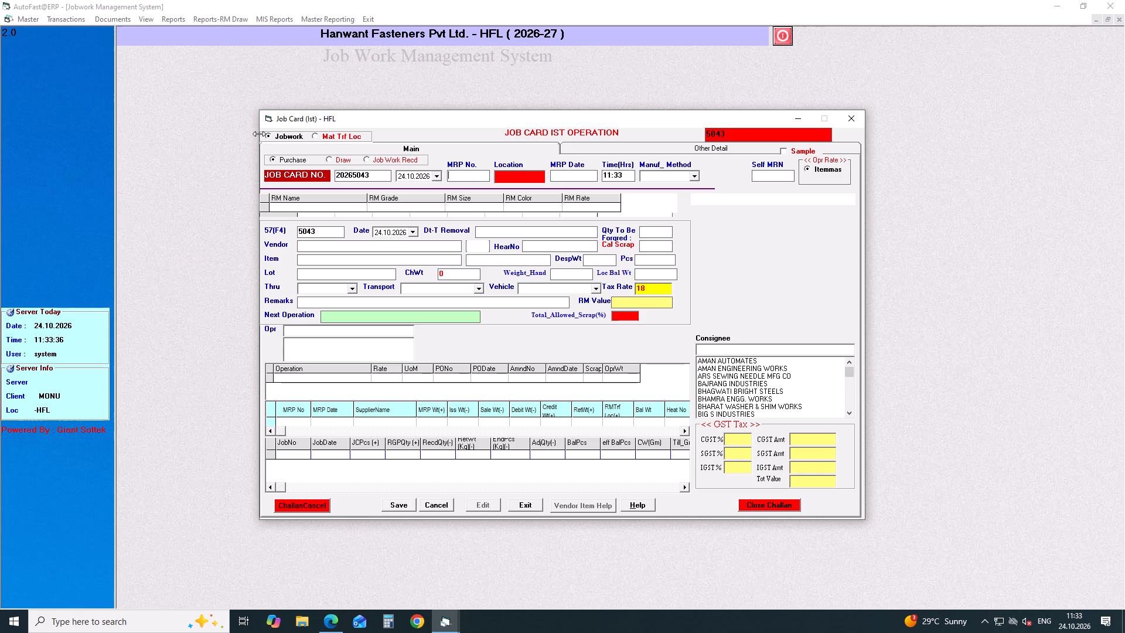
type("4482")
key("Return")
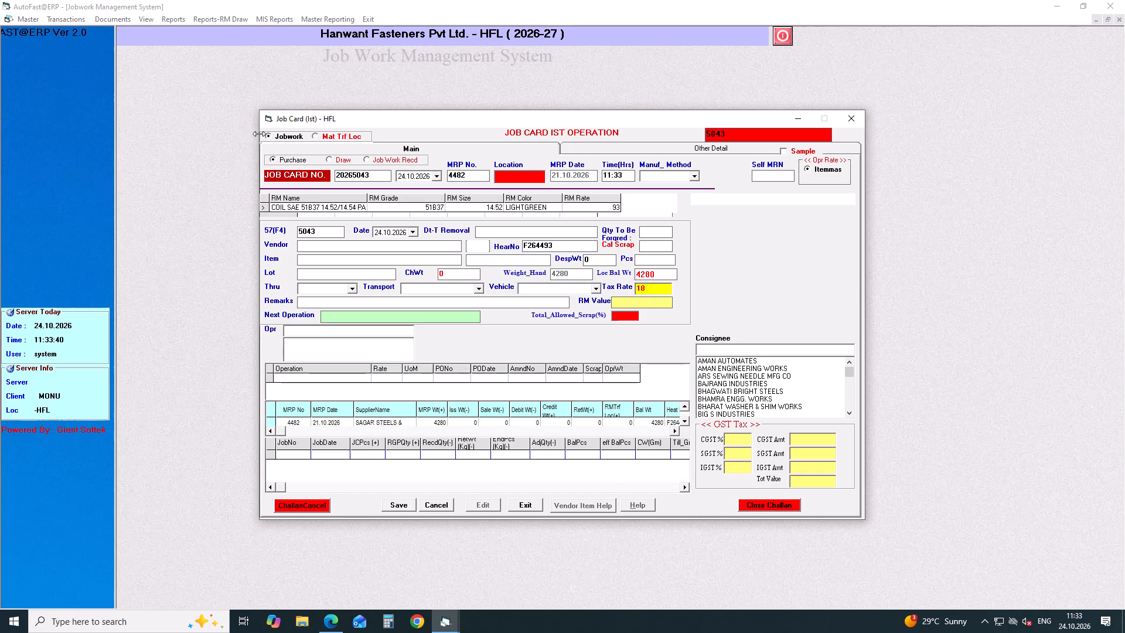
Set the job card's manufacturing method to FORGING and accept the default date and time of removal.
key("Return")
key("Down")
key("Return")
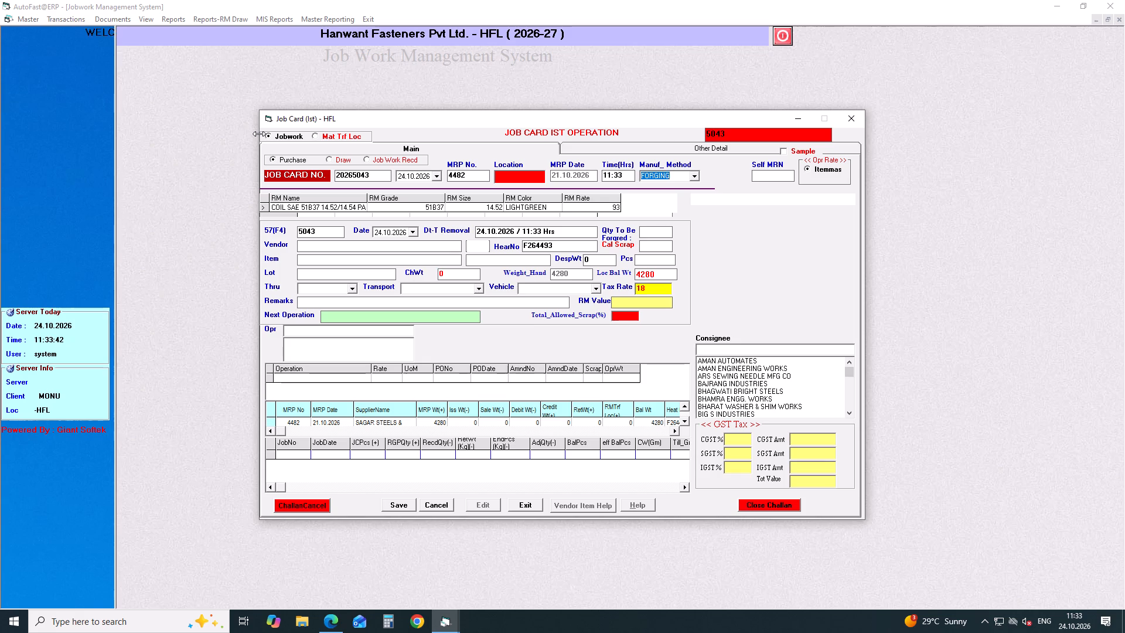
key("Return")
key("Return")
key("Return")
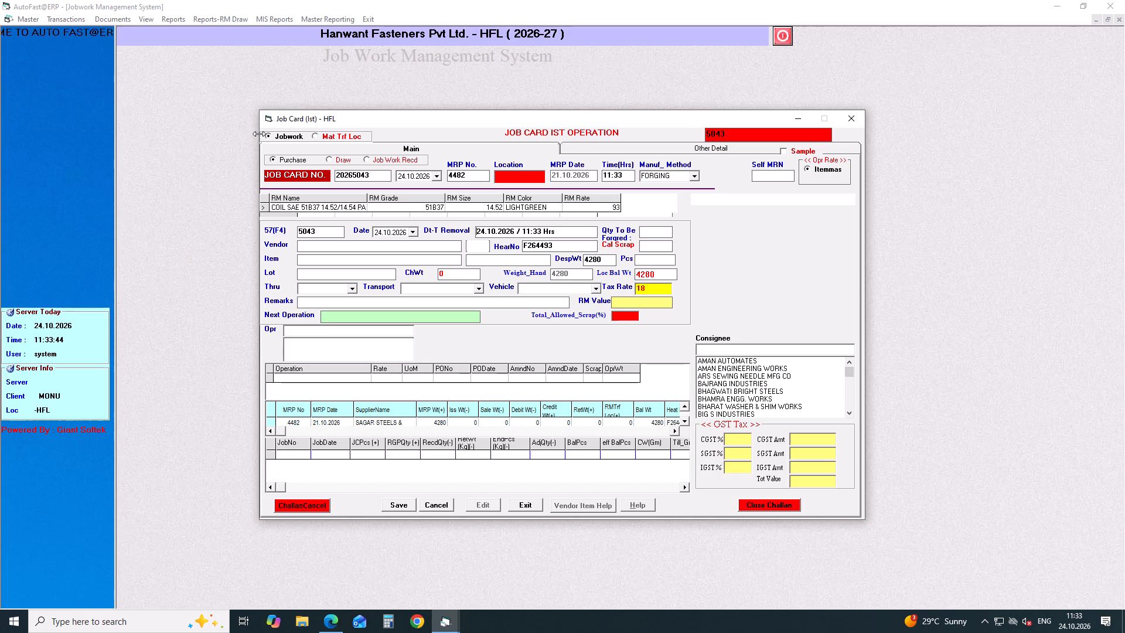
Choose DURGA TECH COMPONENTS as the job card's vendor.
key("Return")
key("d")
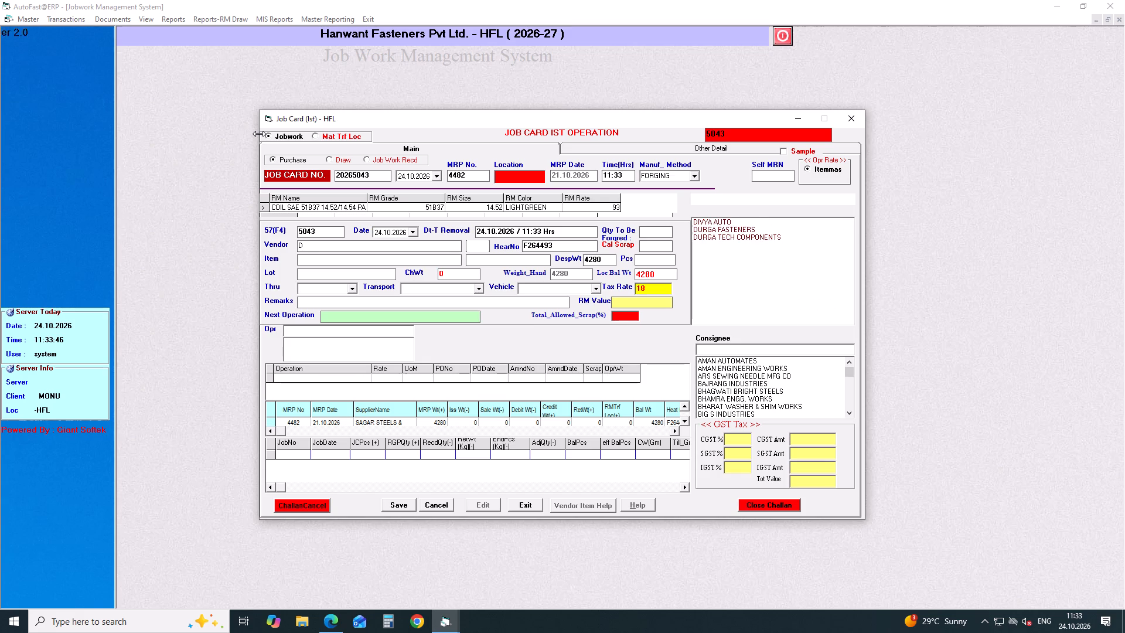
type("ic")
key("BackSpace")
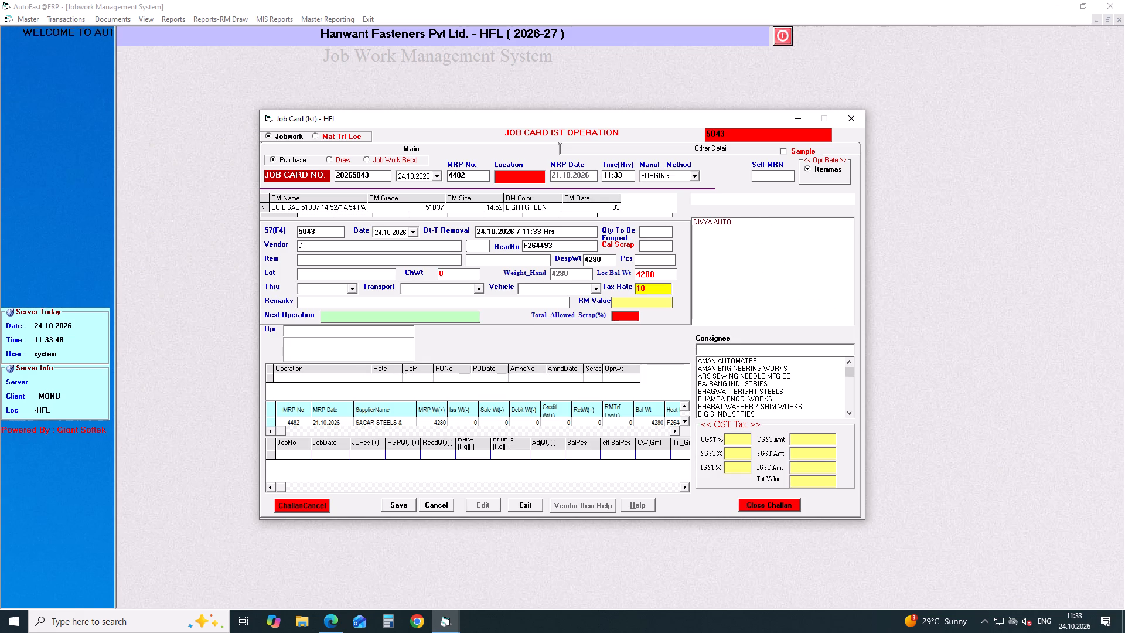
key("BackSpace")
type("ivy")
key("BackSpace")
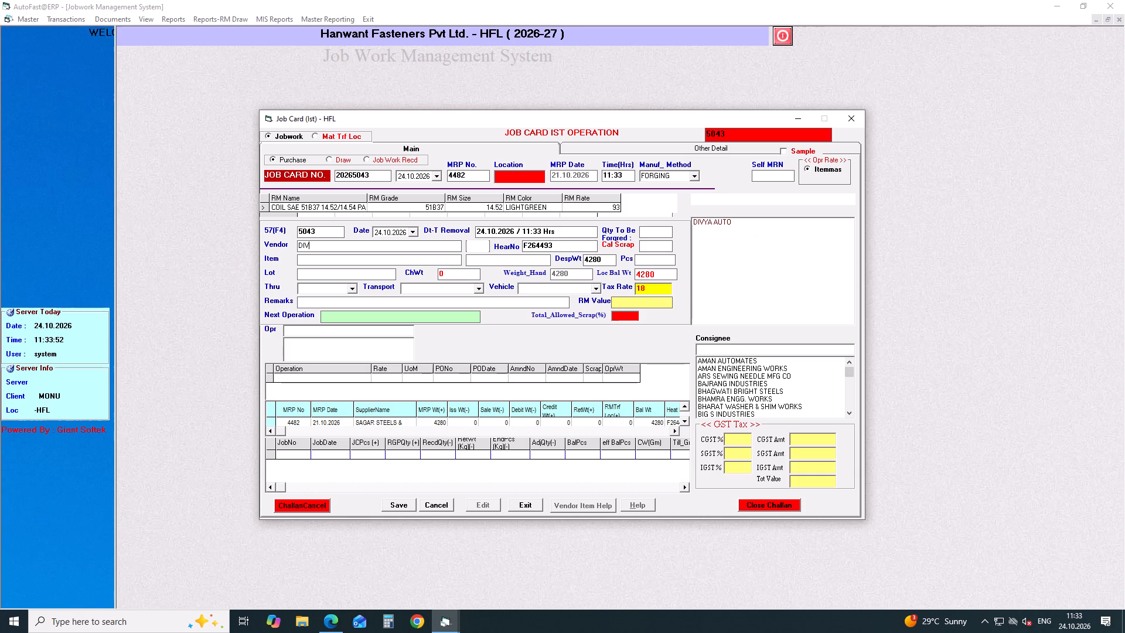
key("BackSpace")
key("BackSpace")
key("u")
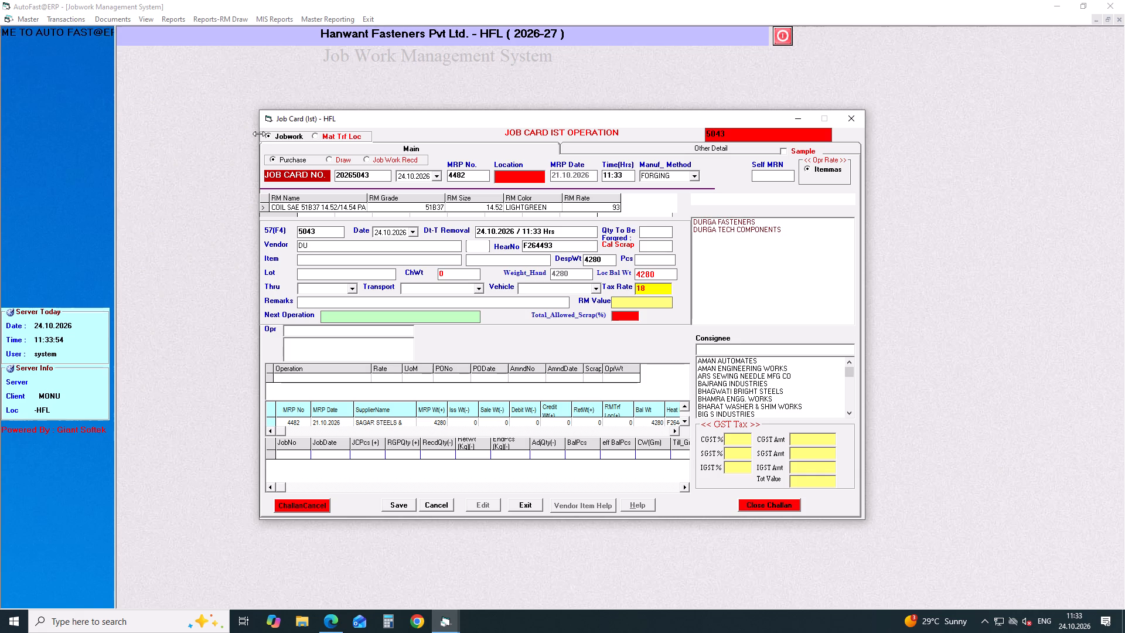
key("Down")
key("Down")
key("Down")
key("Return")
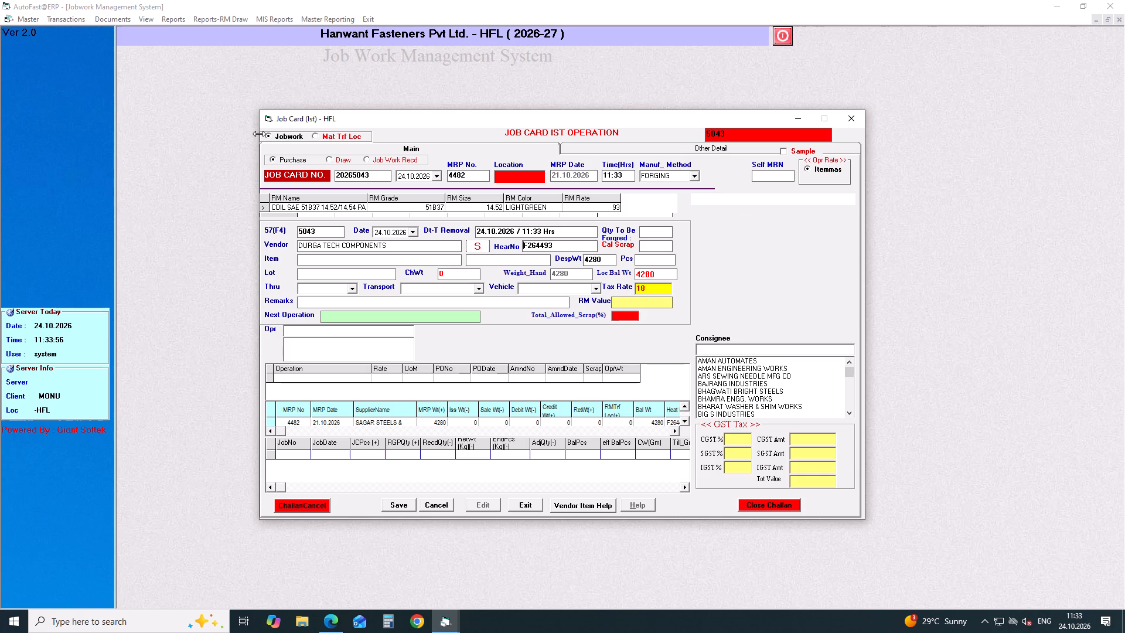
Select item SCHCS M16X2X60 GR 012.9 F/T BLK SEMI-FINISH for the job card.
key("Return")
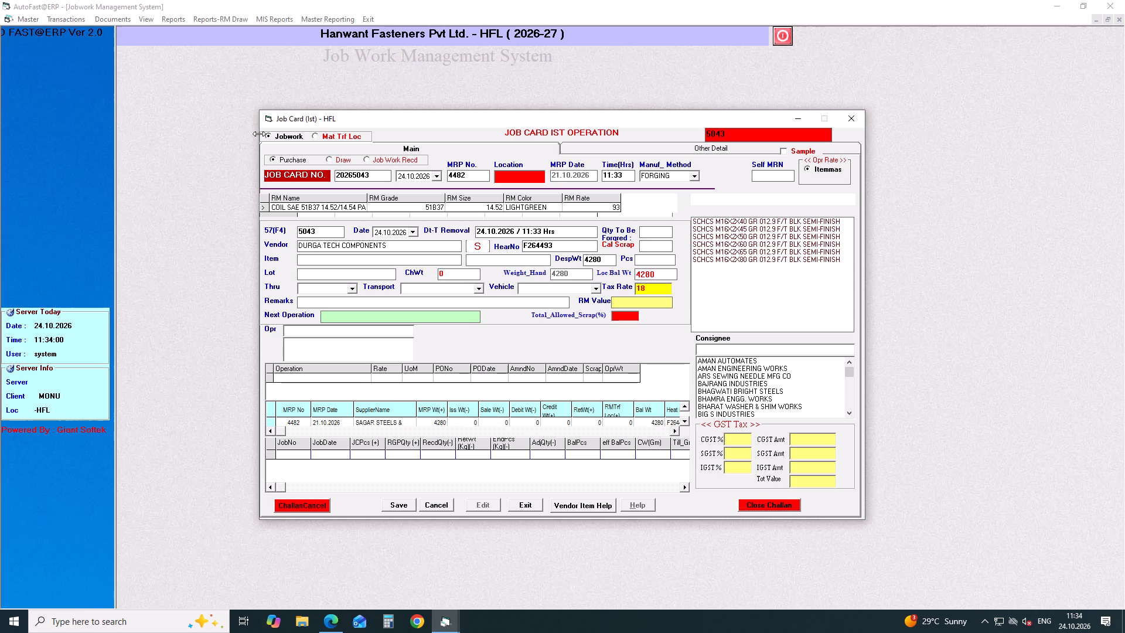
key("Down")
key("Down")
key("Down")
key("Down")
key("Down")
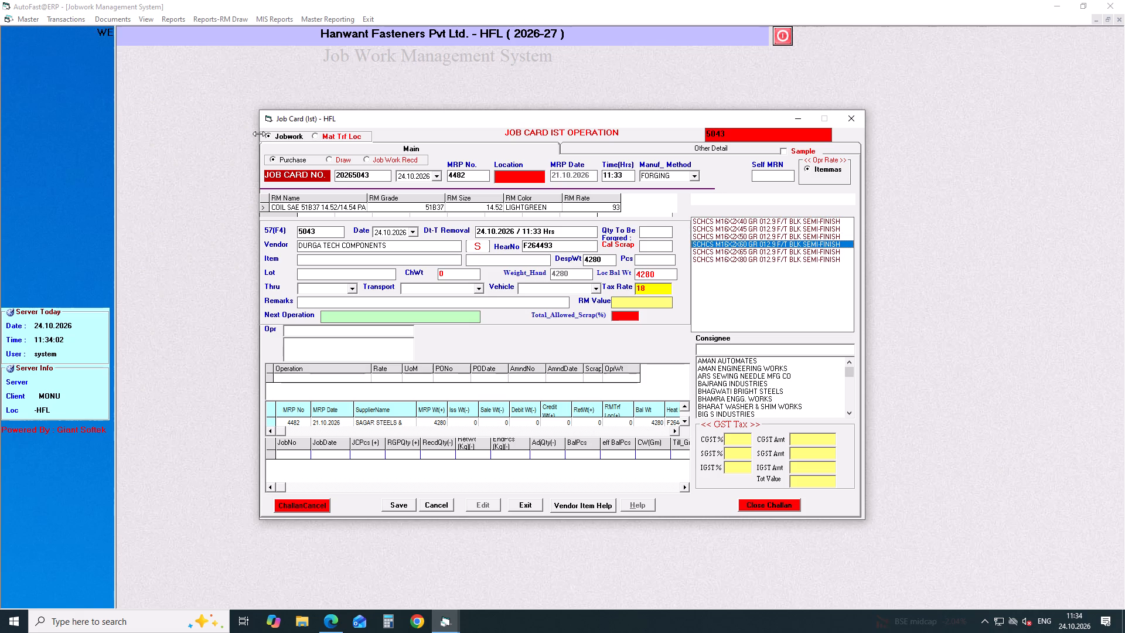
key("Return")
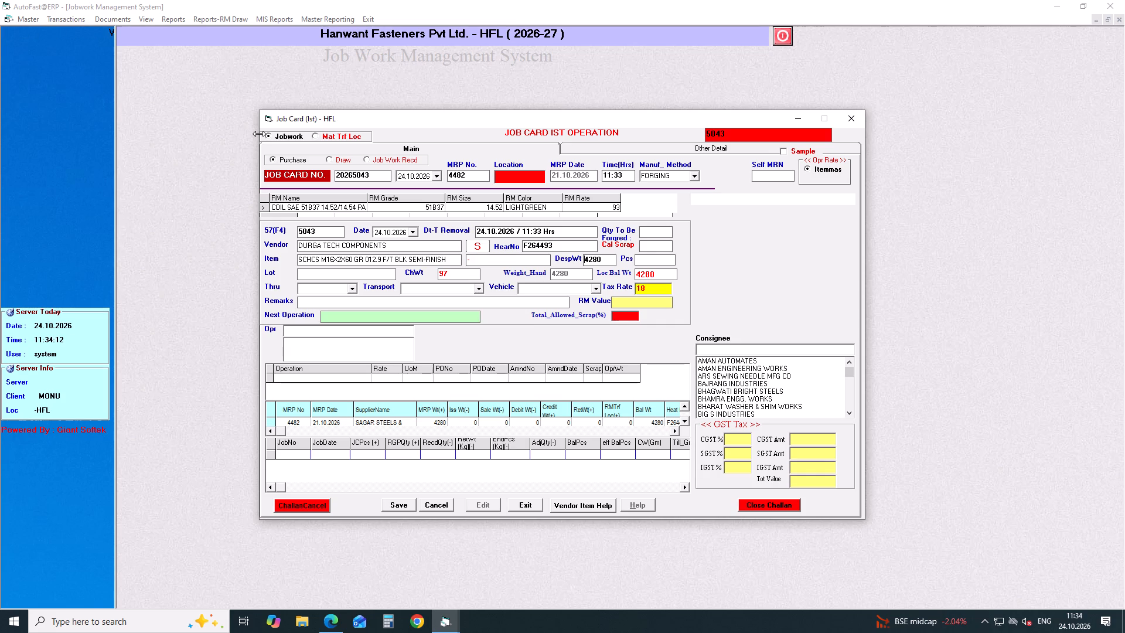
In the job card's other details, select coils 5099-3, 5099-5, 5099-6 and 5099-7 from lot 5099.
left_click(652, 149)
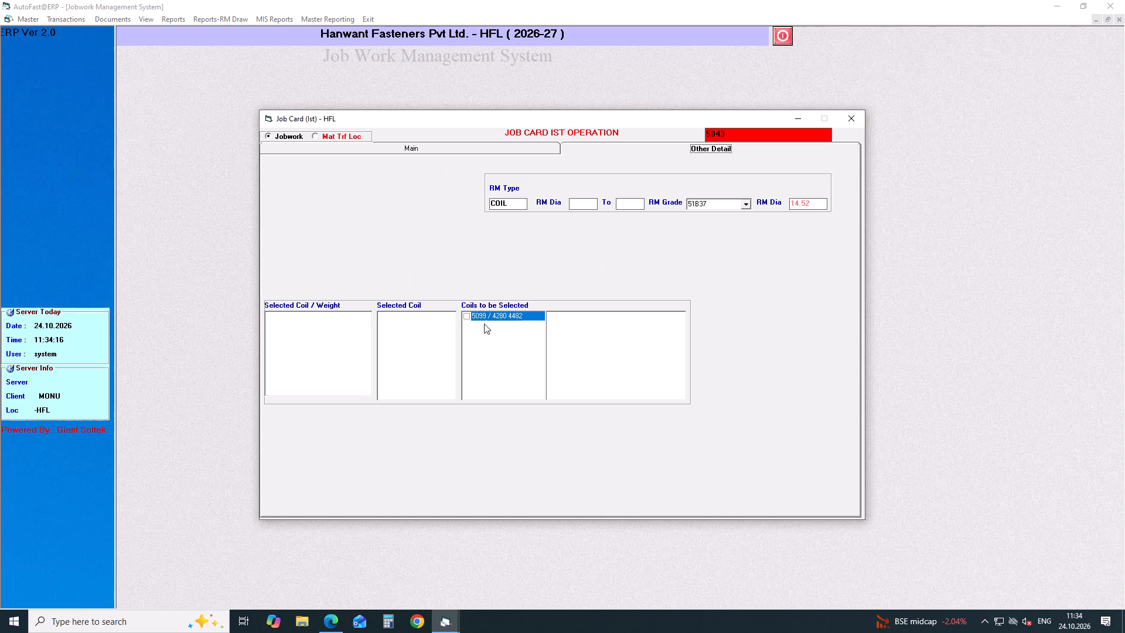
left_click(466, 316)
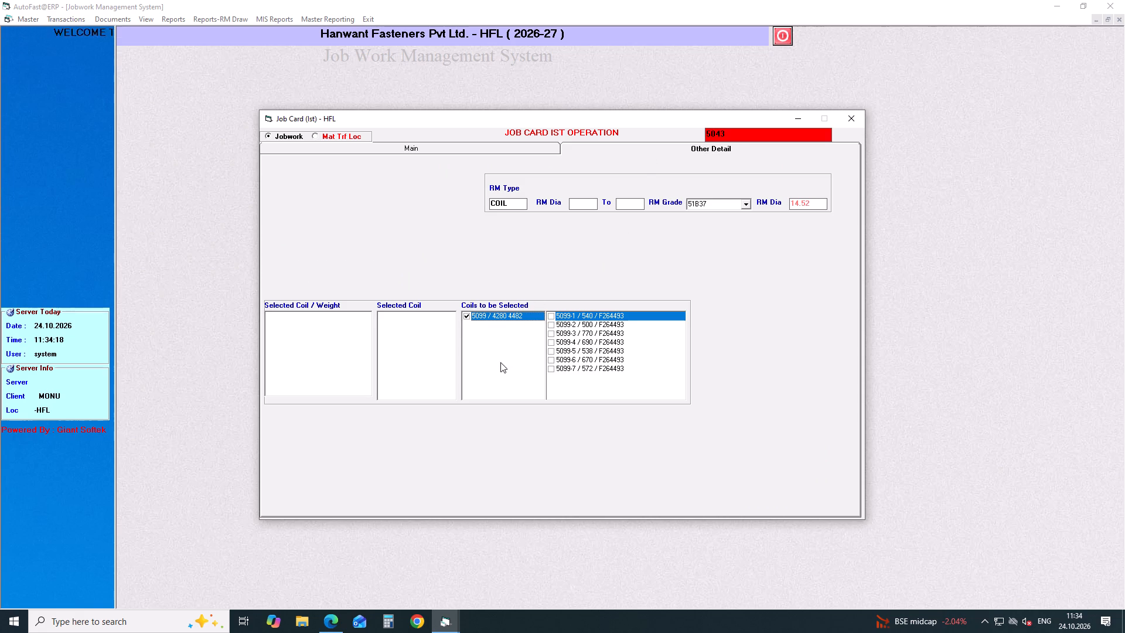
left_click(553, 335)
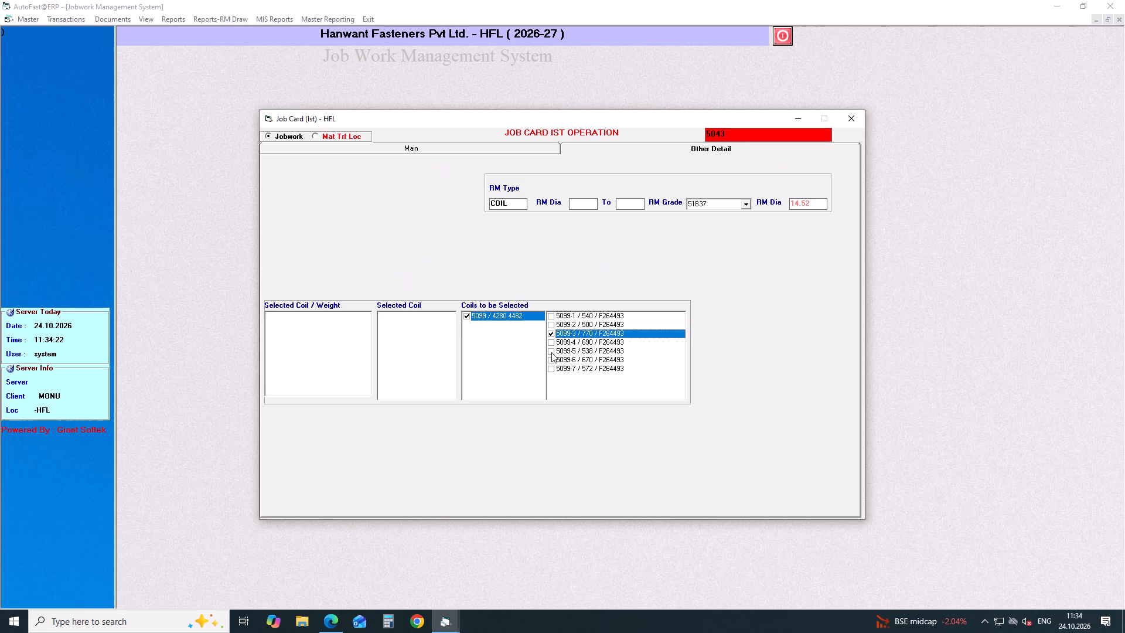
left_click(551, 352)
left_click(550, 361)
left_click(548, 370)
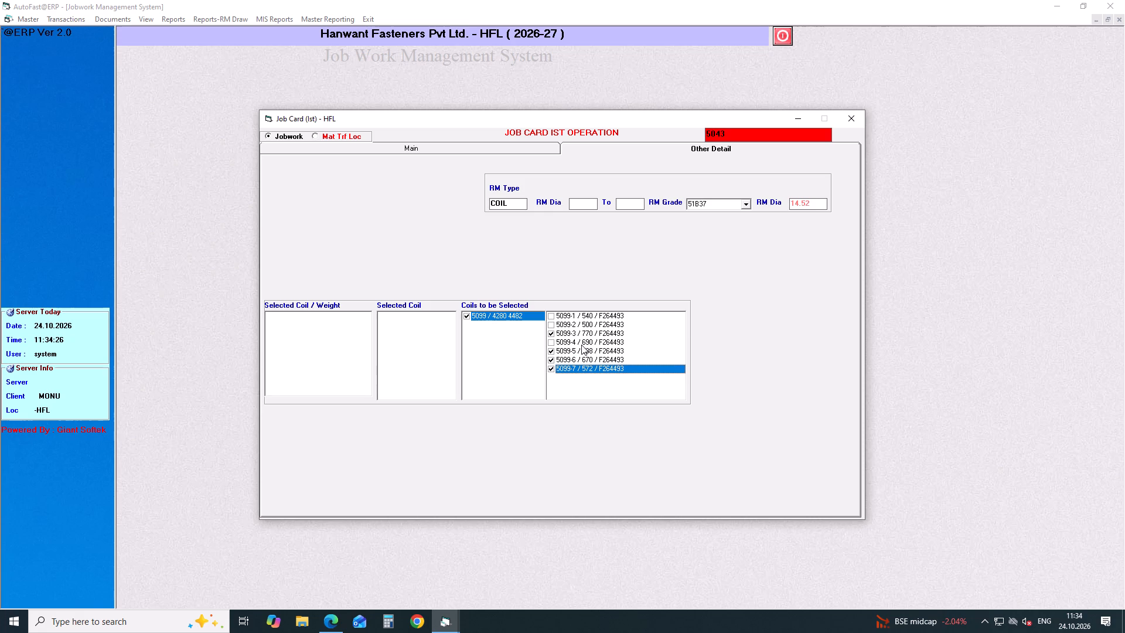
Return to the job card's main details and re-confirm item SCHCS M16X2X60 GR 012.9 to generate the lot number.
left_click(417, 149)
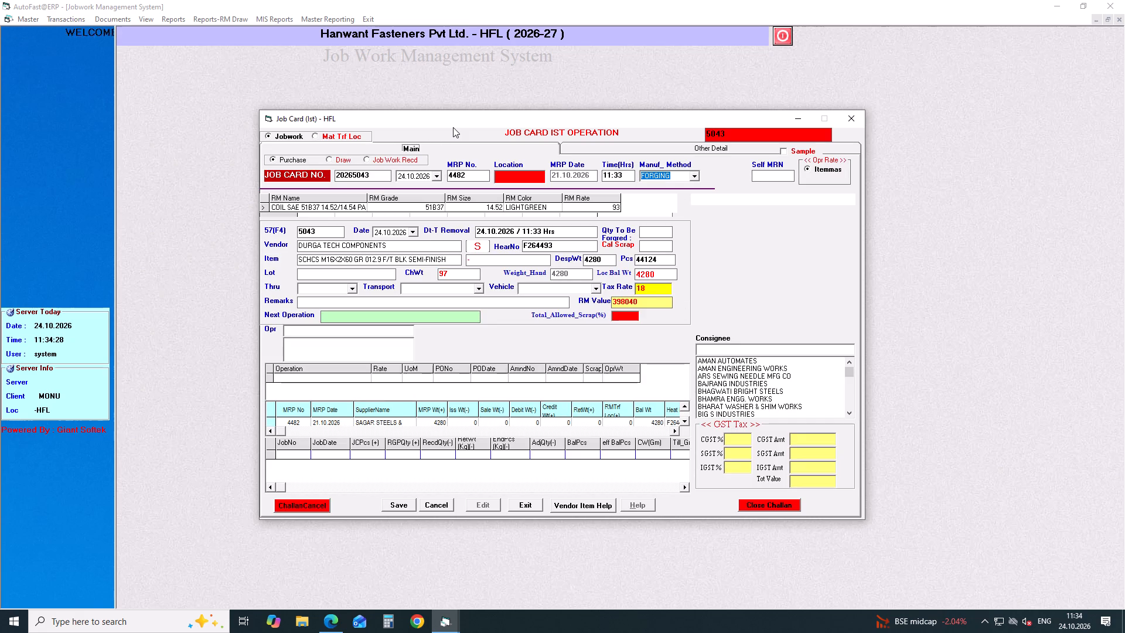
key("Return")
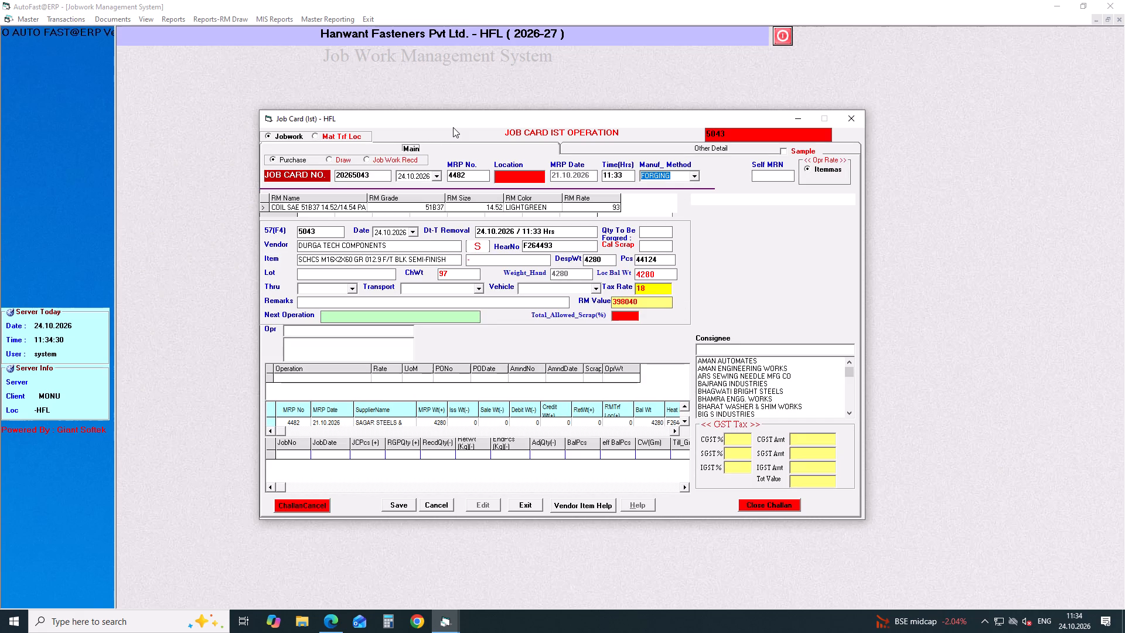
left_click(448, 261)
key("Return")
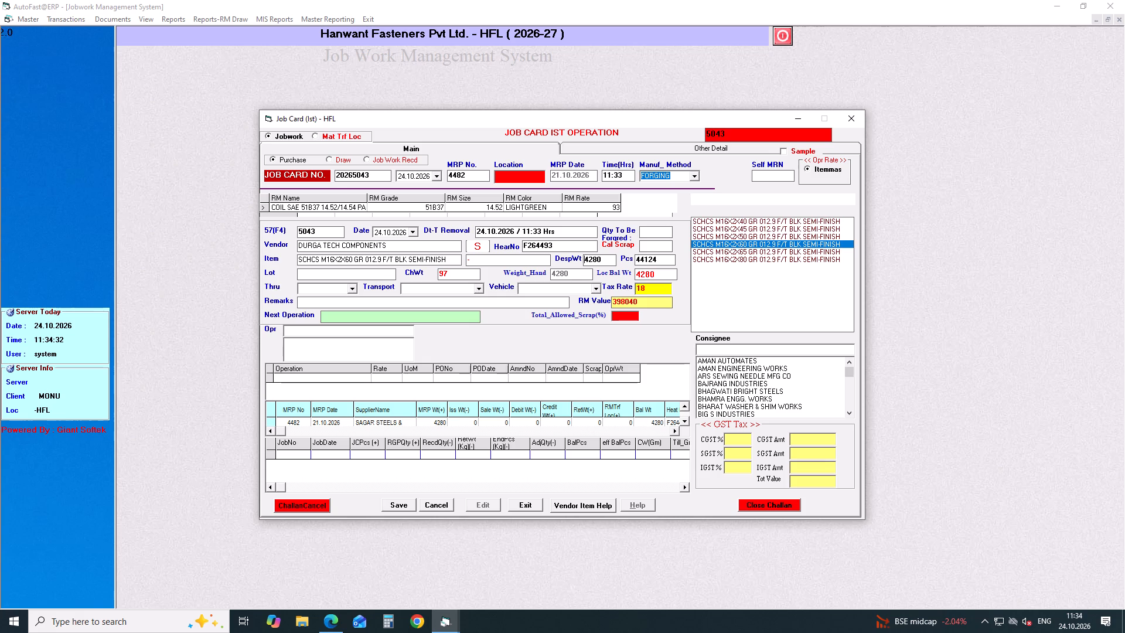
key("Return")
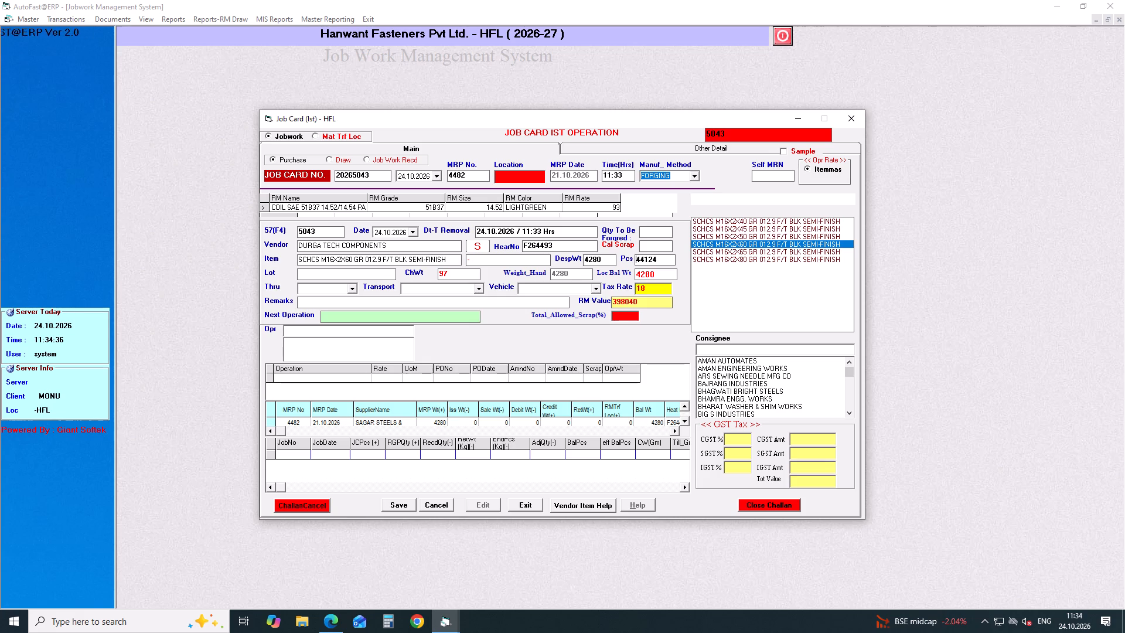
key("Return")
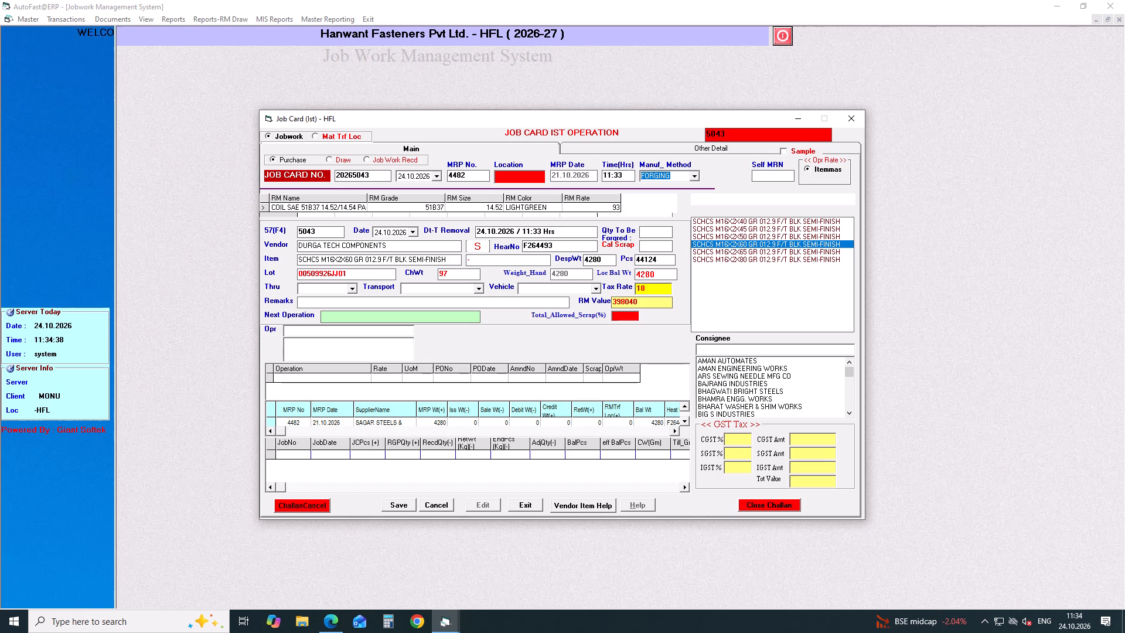
key("Return")
key("Return")
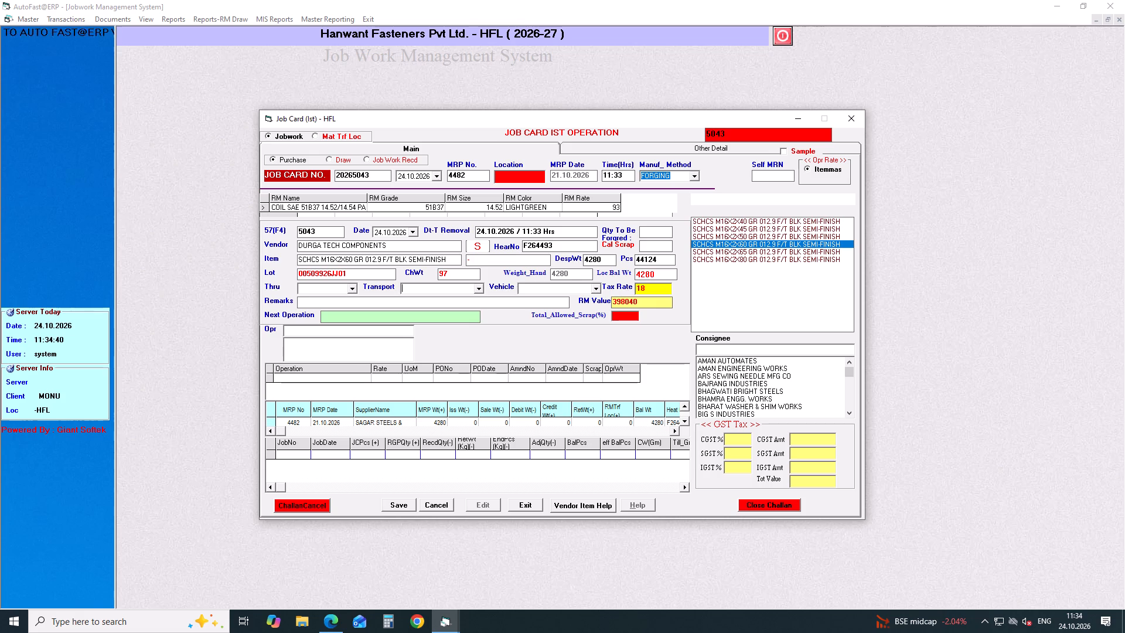
Set the despatch weight to 2550 and leave the Thru and Transport entries blank.
left_click_drag(608, 256, 582, 264)
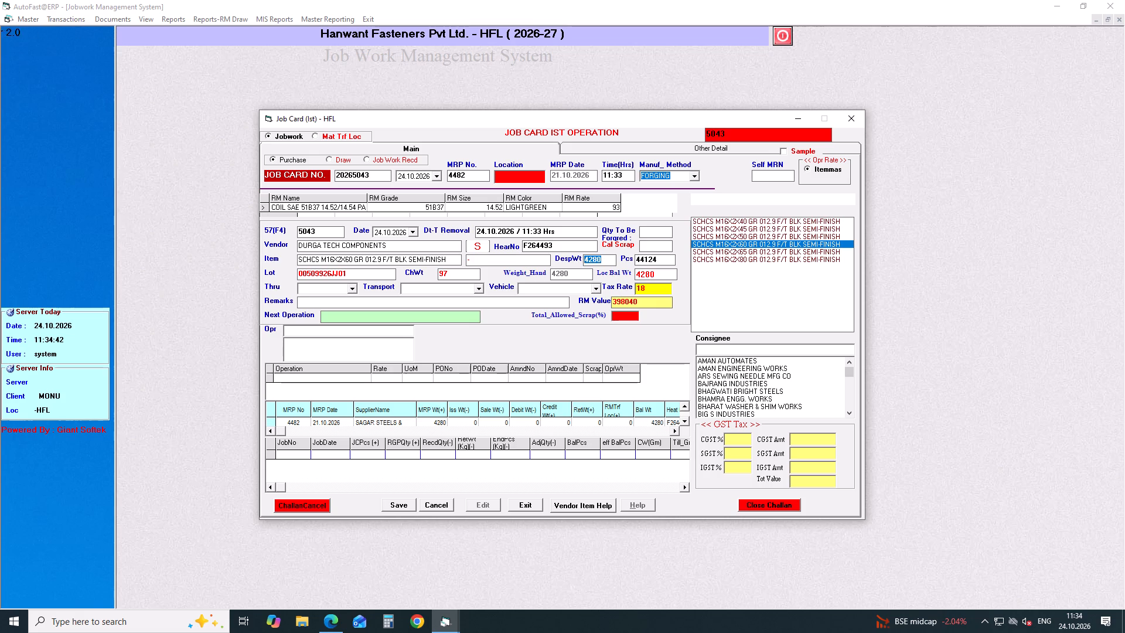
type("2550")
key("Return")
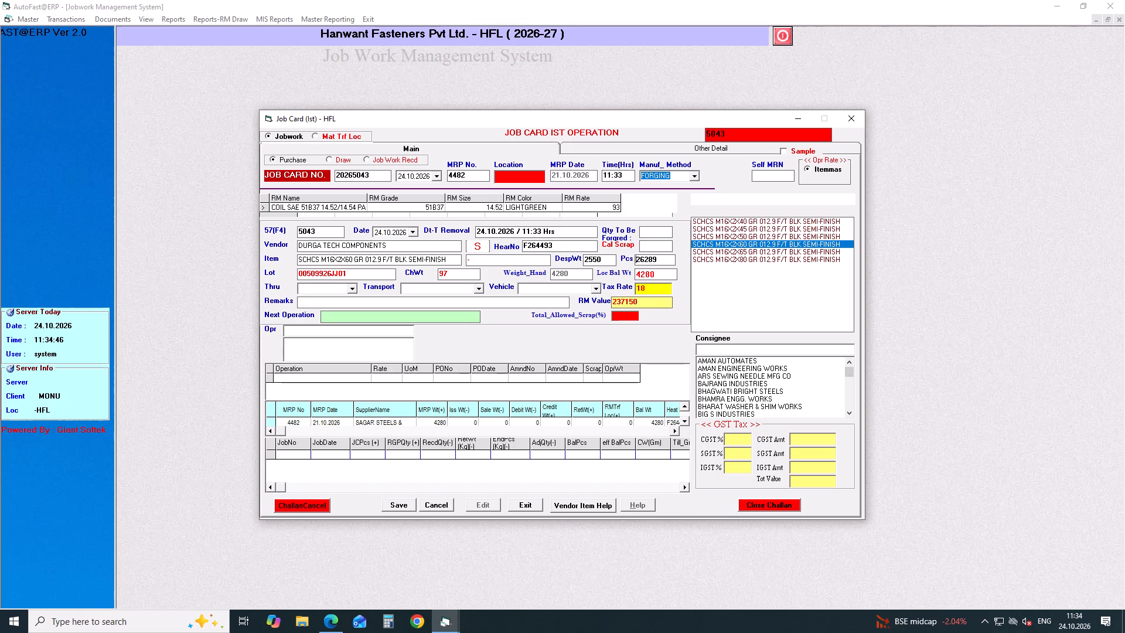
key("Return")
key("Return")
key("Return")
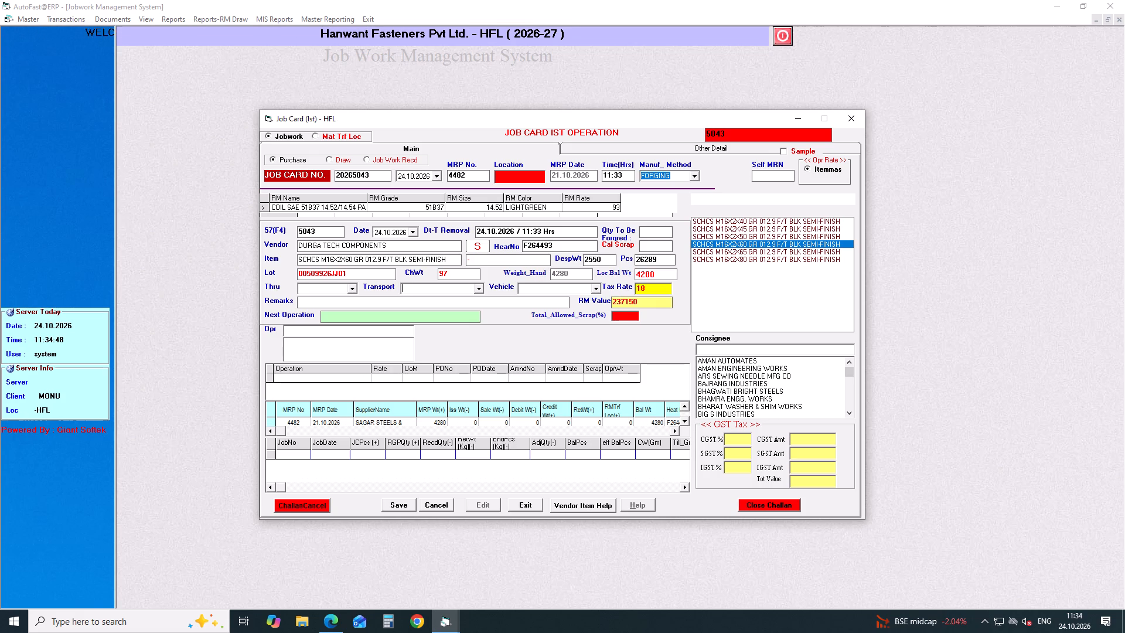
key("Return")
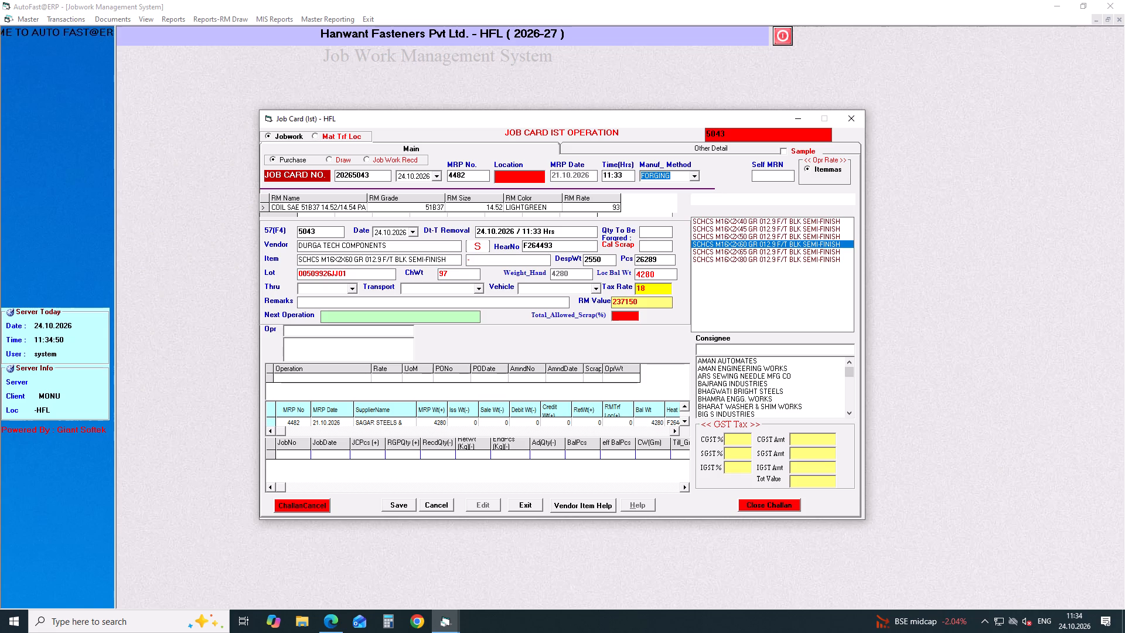
Enter the transporting vehicle's registration number in the job card.
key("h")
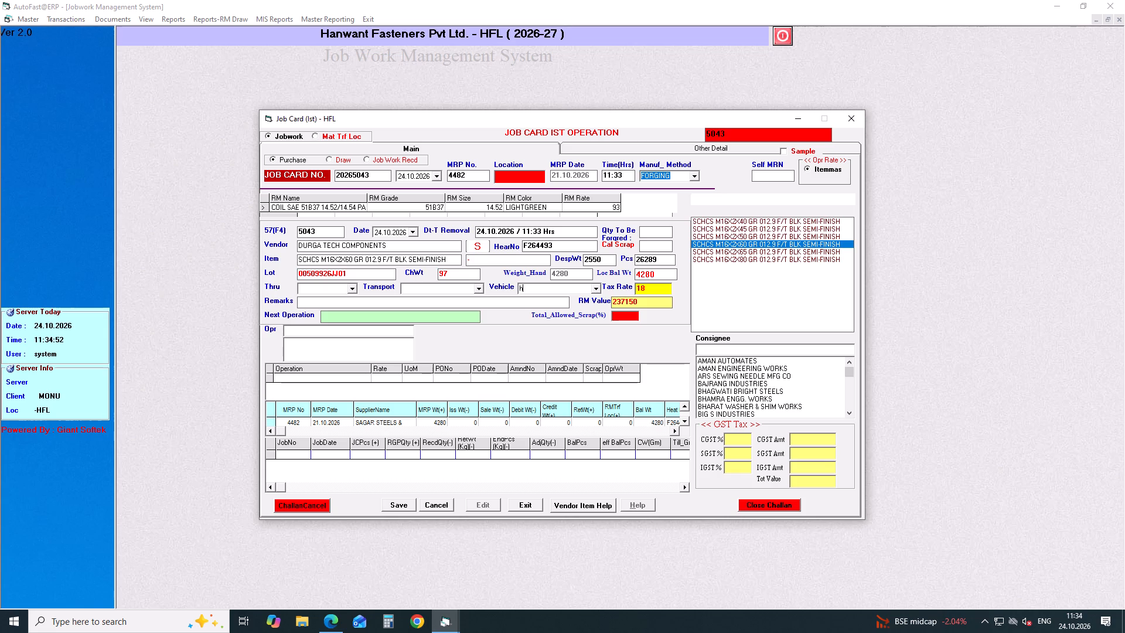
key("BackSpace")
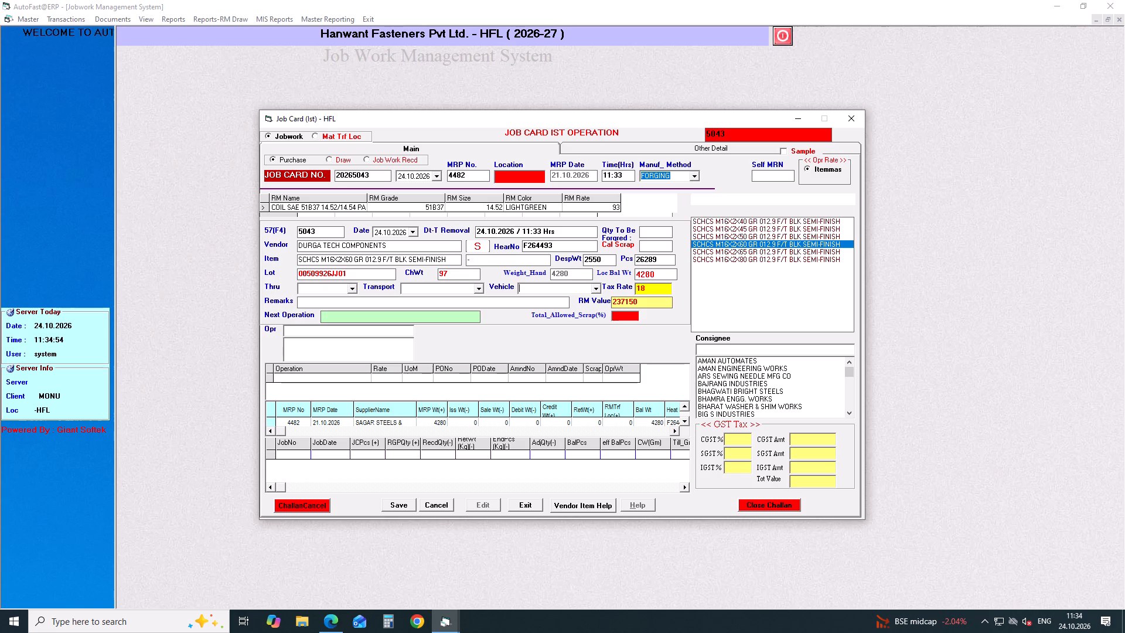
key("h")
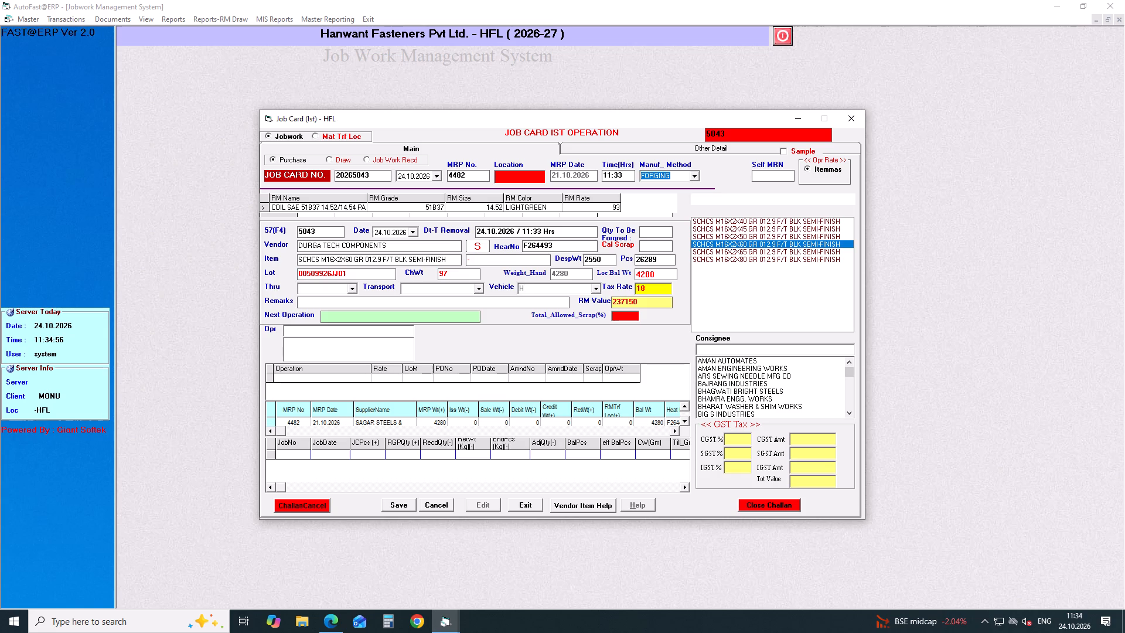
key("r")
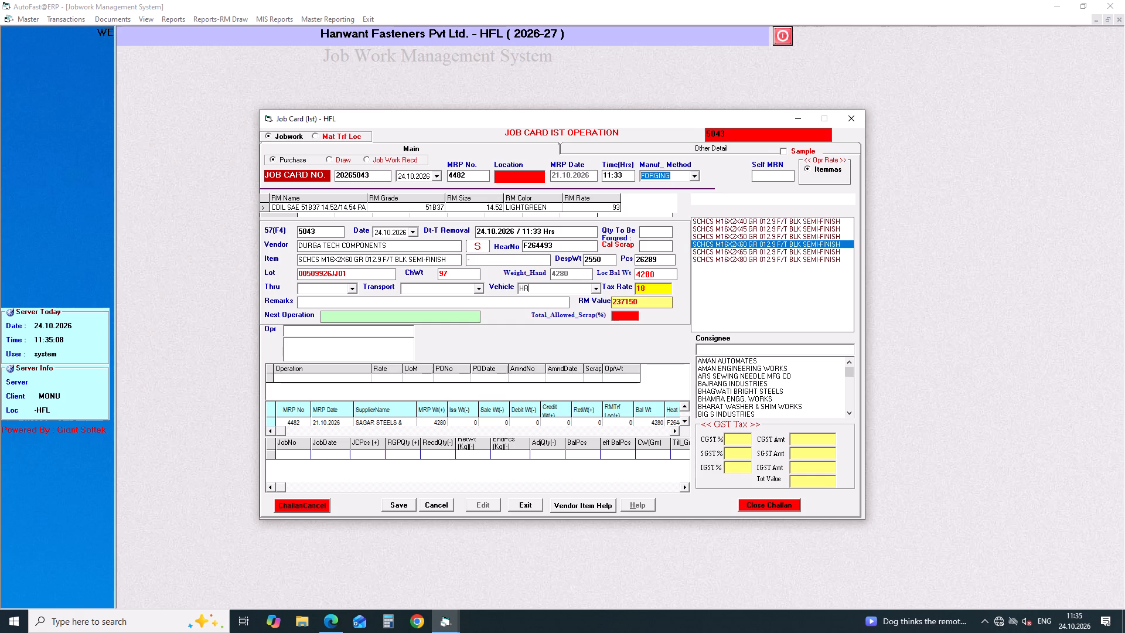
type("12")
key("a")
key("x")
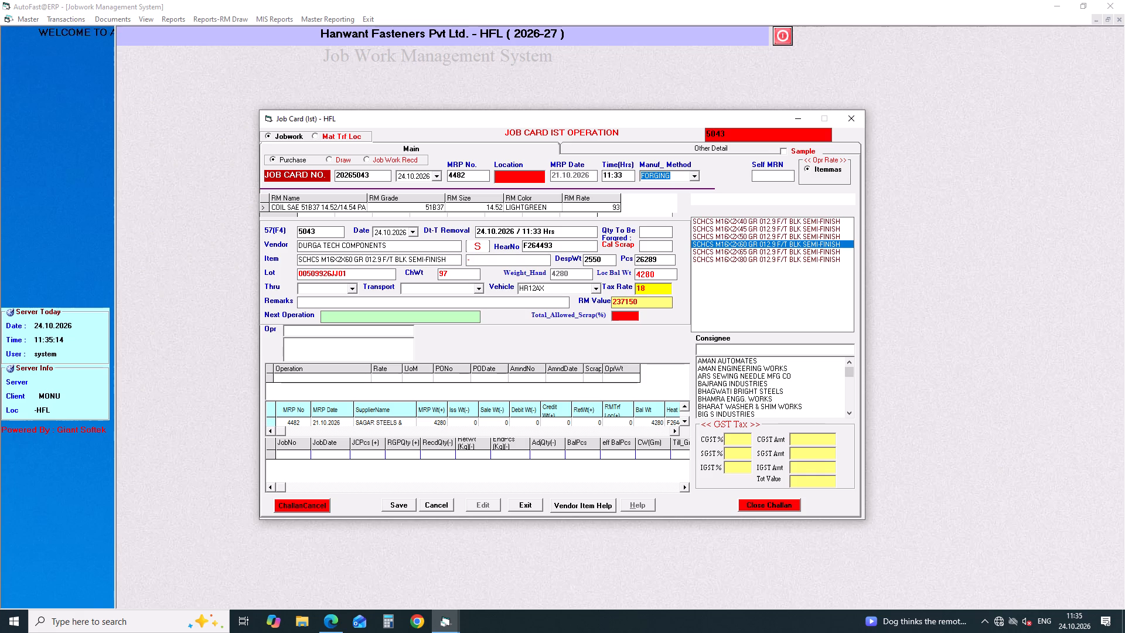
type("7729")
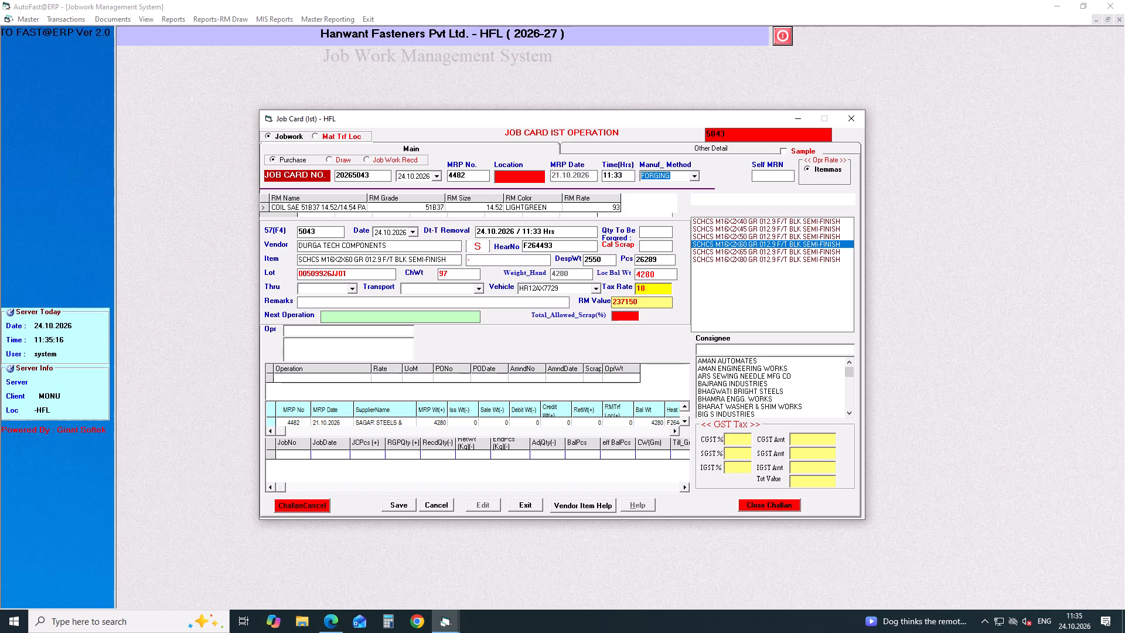
Leave the remarks blank, re-establish the server connection, and add COLD FORGING as the job card's operation.
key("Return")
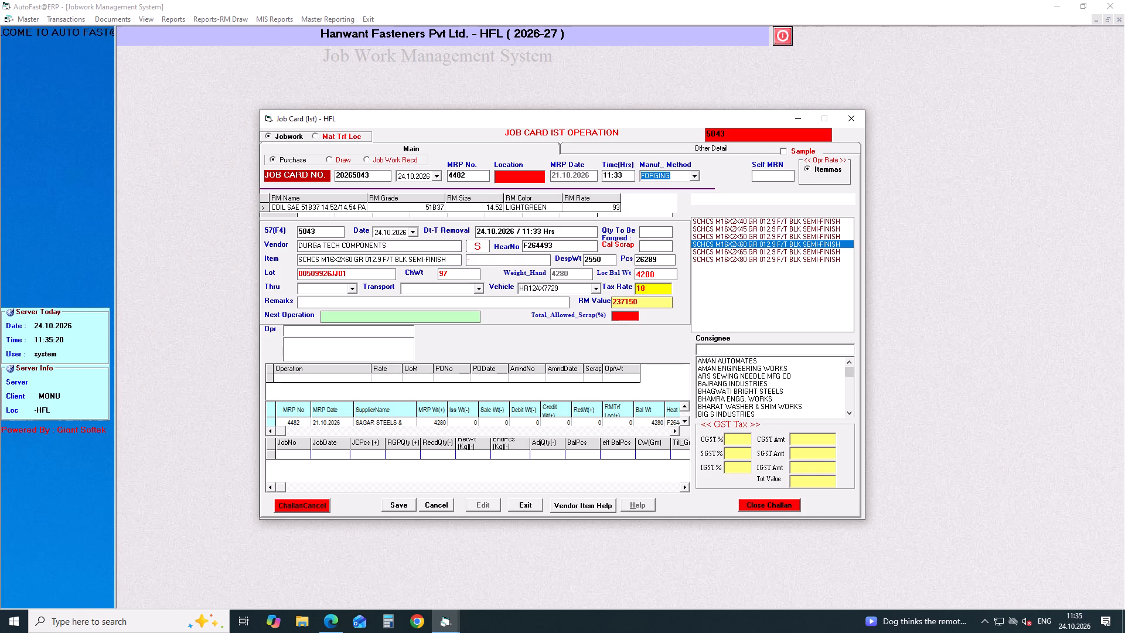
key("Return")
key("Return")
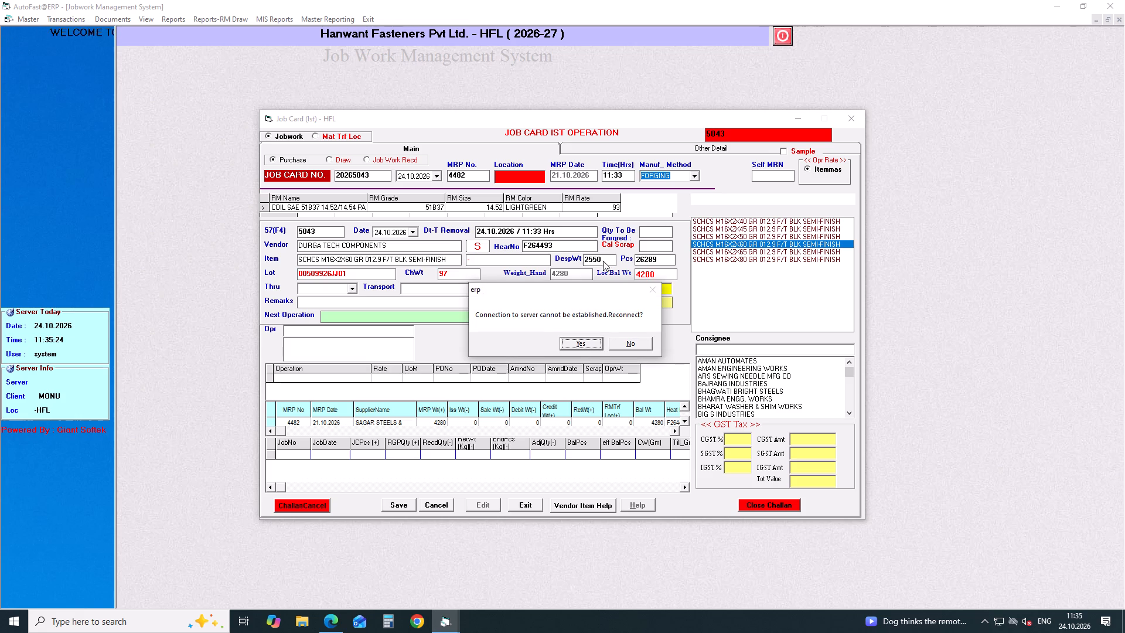
left_click(579, 346)
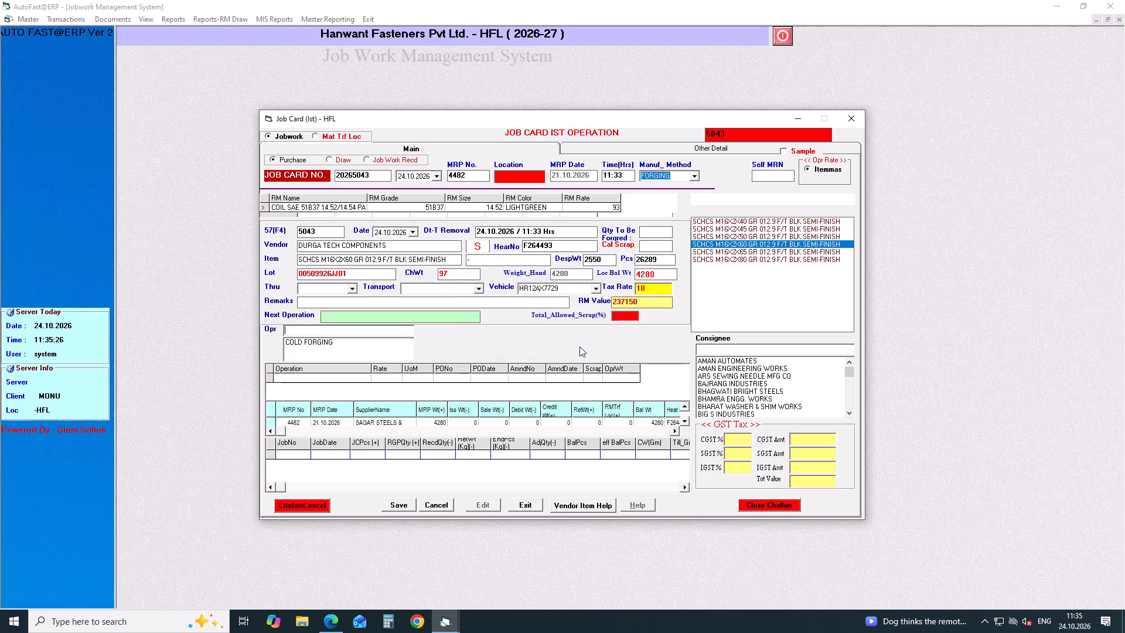
key("Down")
key("Return")
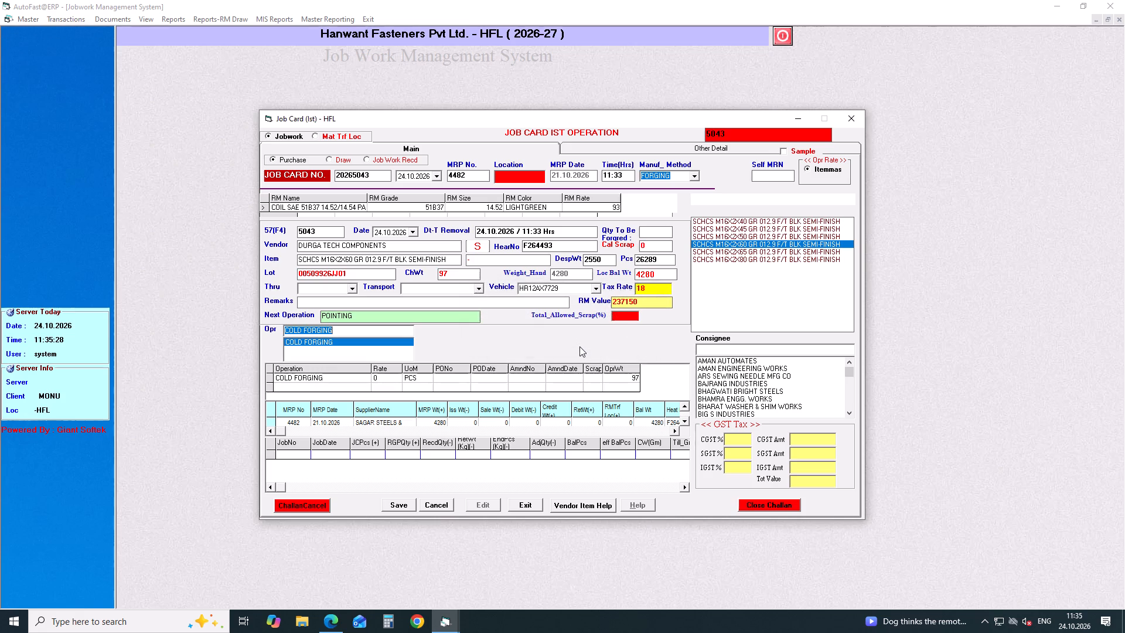
key("Return")
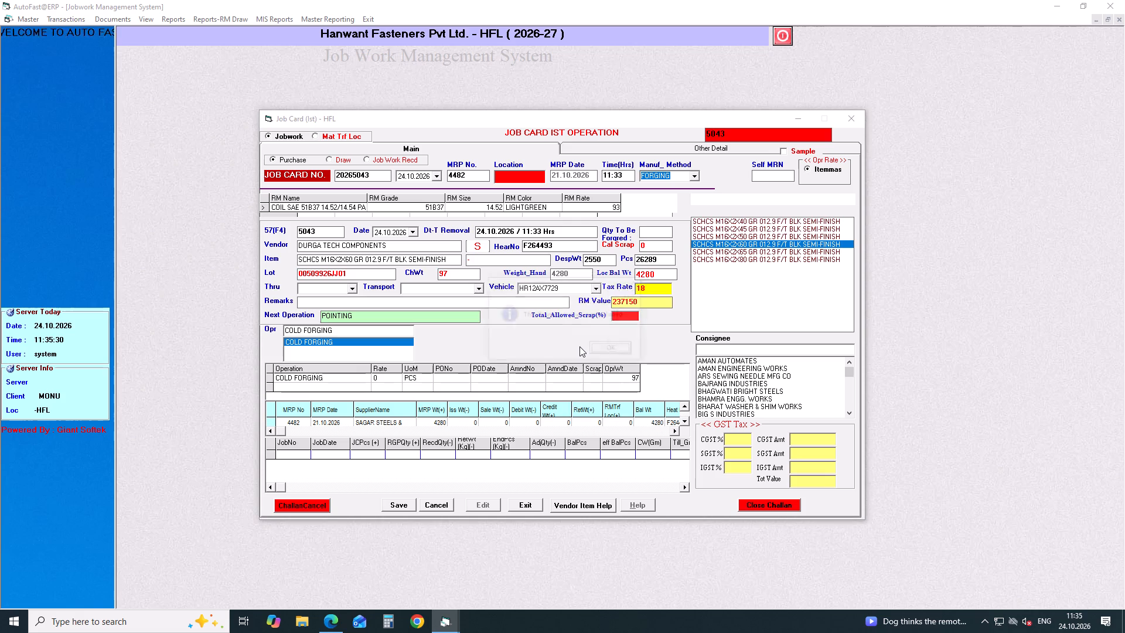
key("Return")
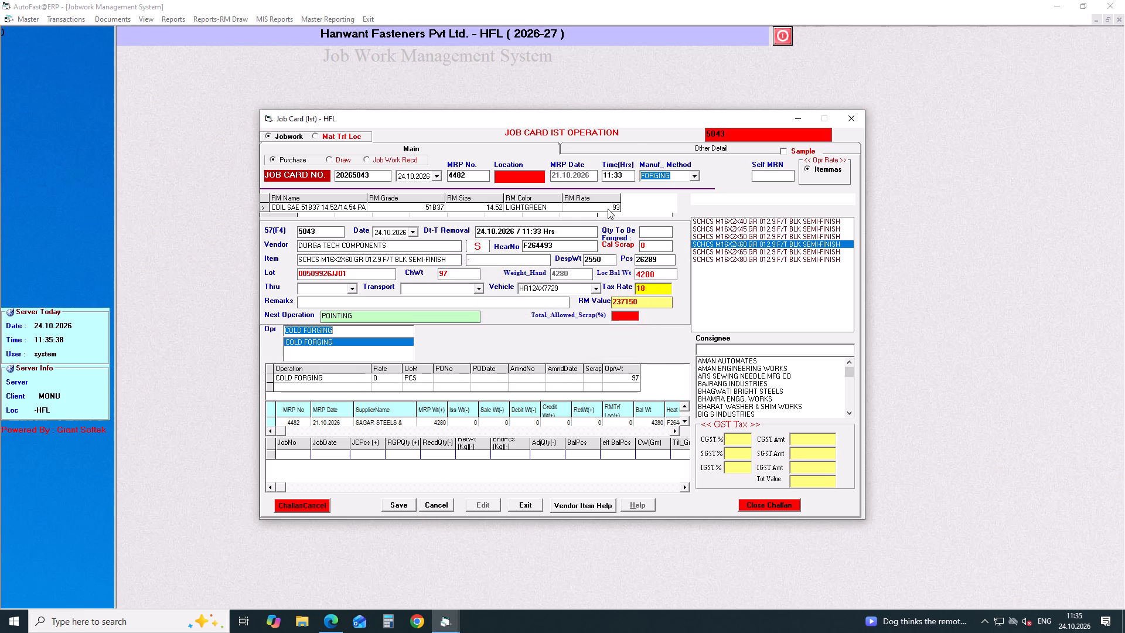
Recheck the selected coils in the job card's other details and save the job card, accepting the zero operation rate.
left_click(635, 147)
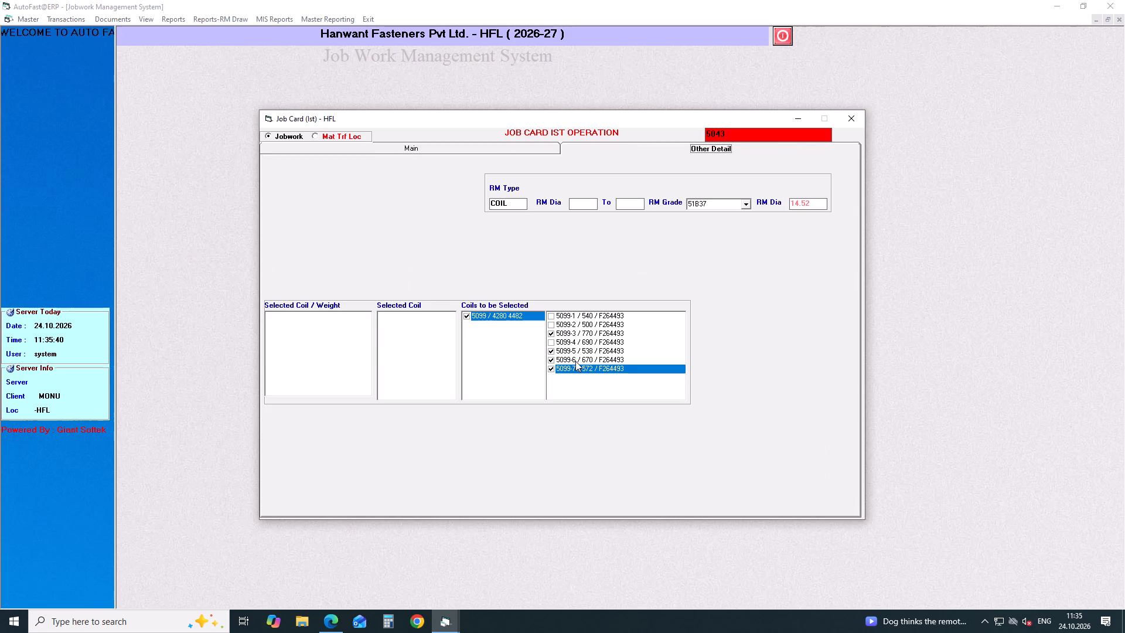
left_click(407, 152)
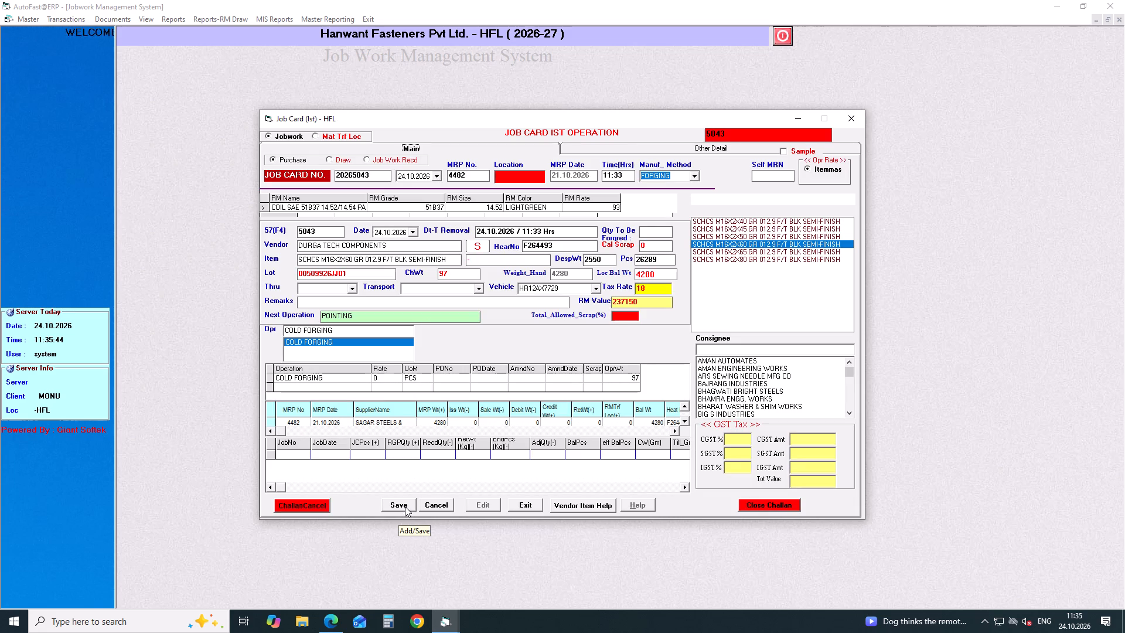
left_click(405, 506)
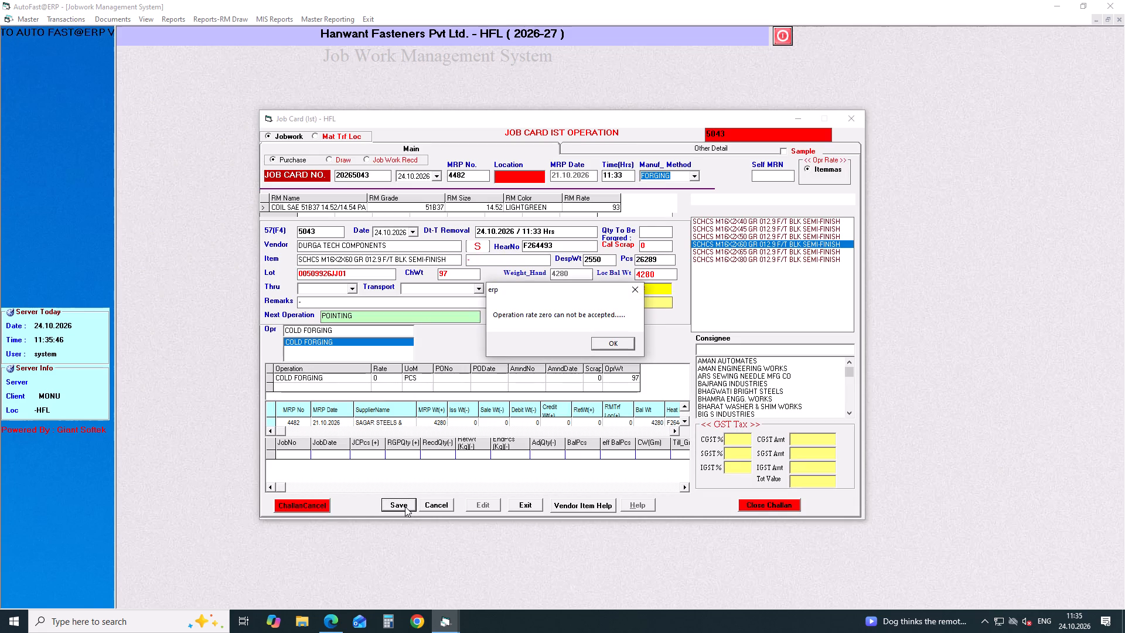
left_click(612, 348)
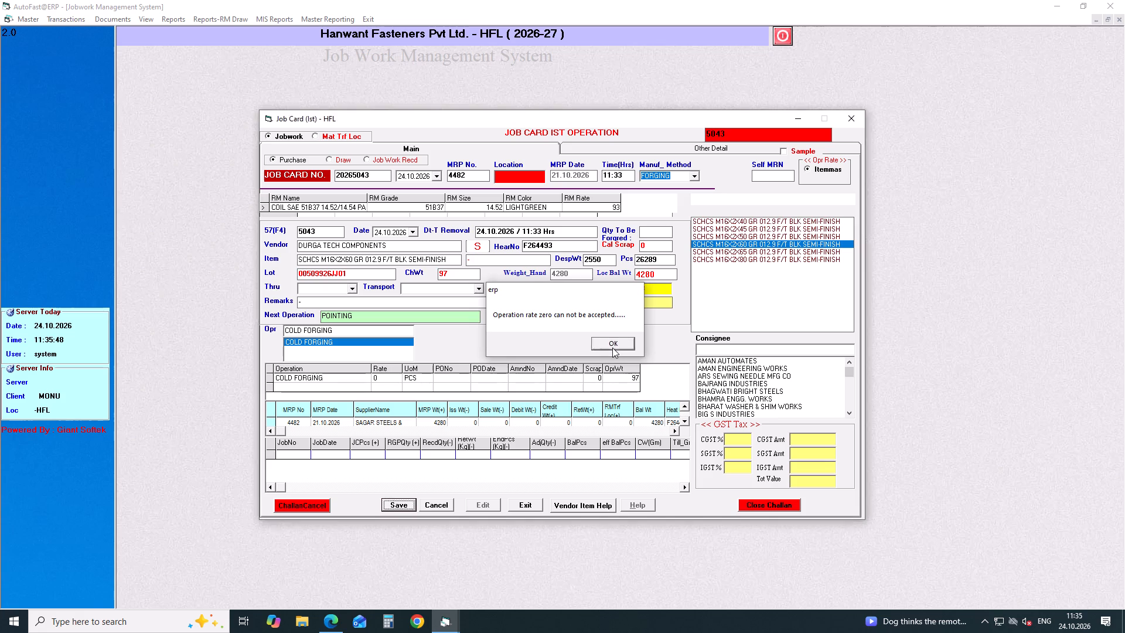
left_click(570, 342)
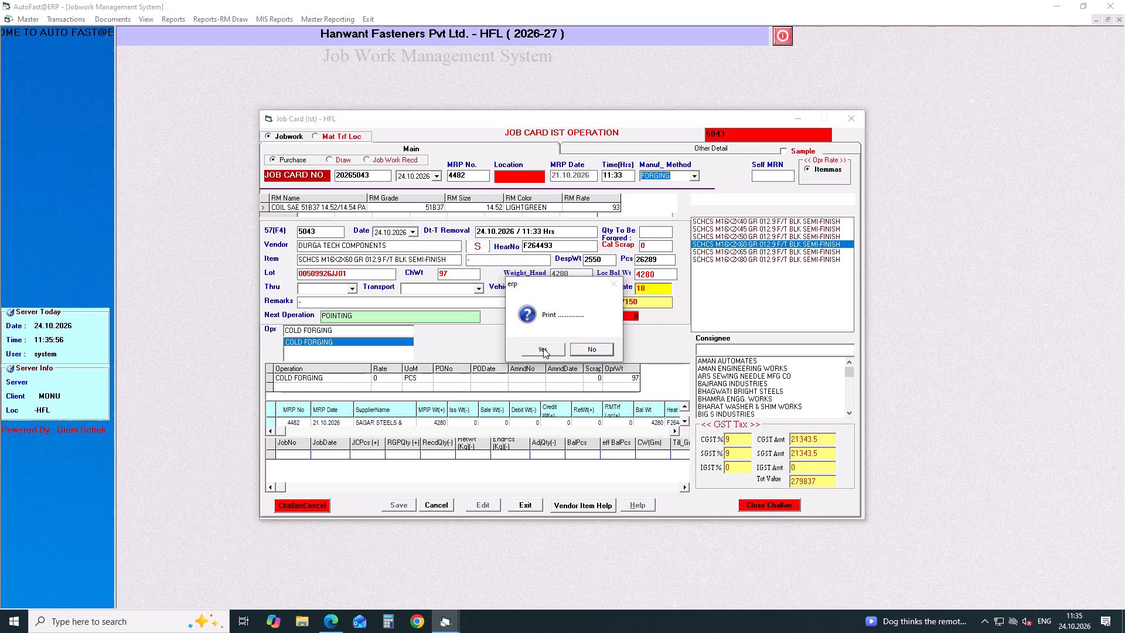
Try to print 4 copies of the vendor challan for job card 20265043.
left_click(543, 348)
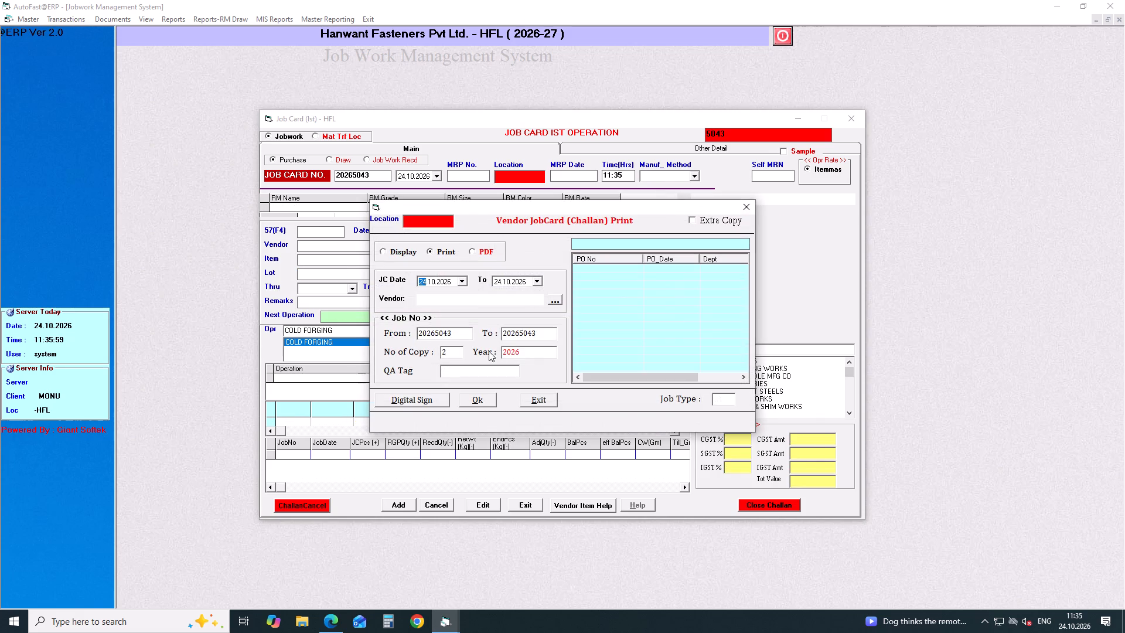
left_click(449, 352)
key("BackSpace")
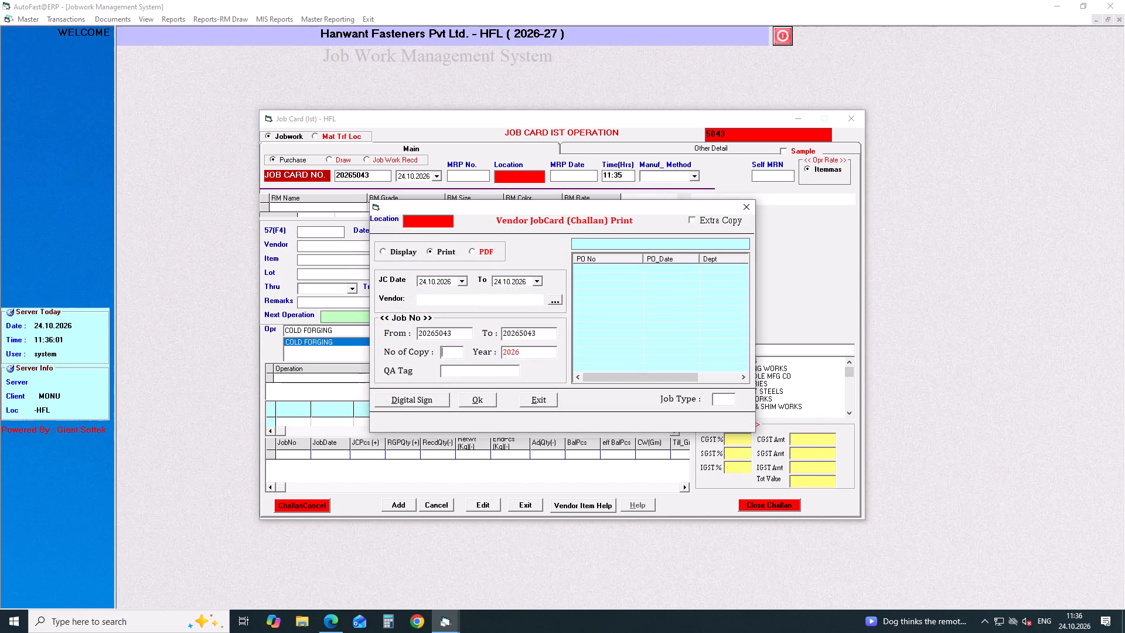
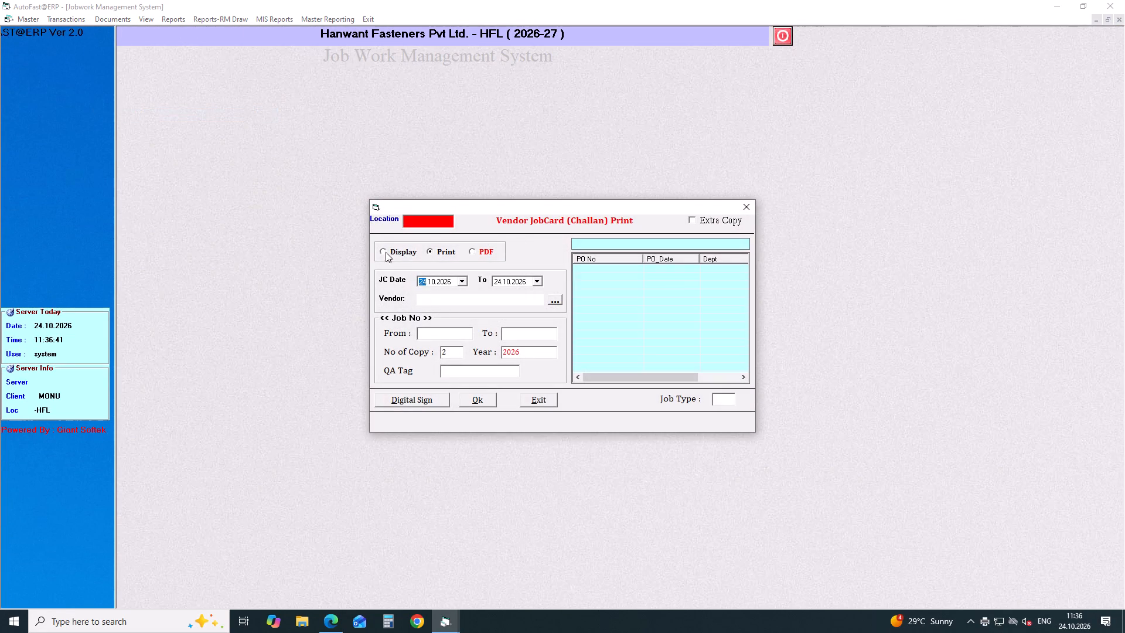
Print 4 copies of the vendor challan for job card 20265043, dated 24.10.2026, for DURGA TECH COMPONENTS.
key("Return")
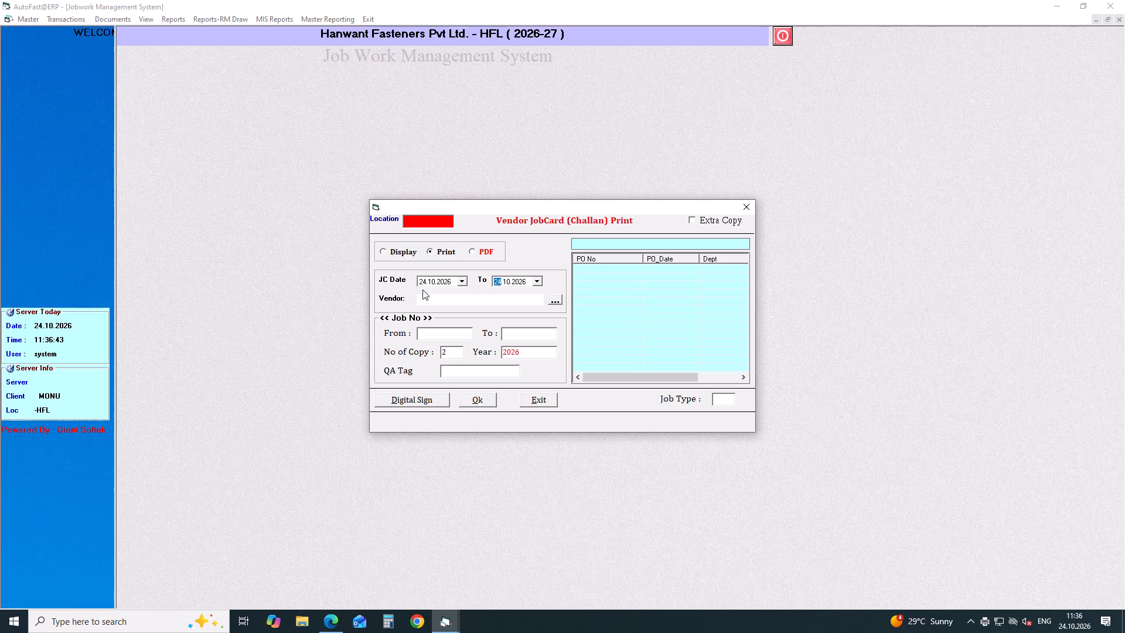
key("Return")
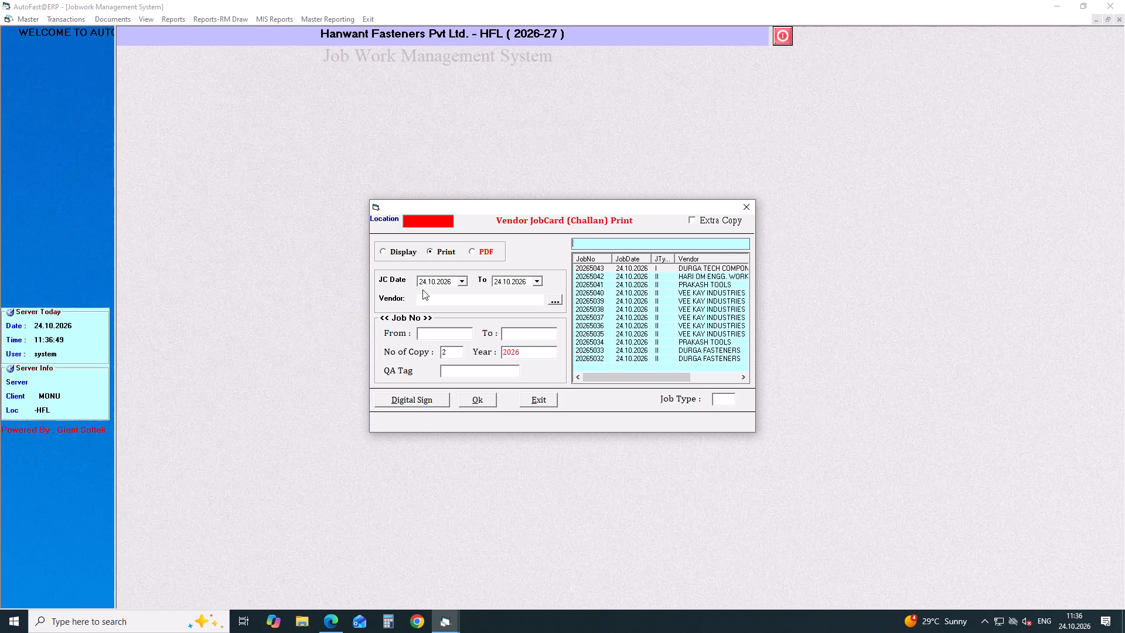
left_click(600, 267)
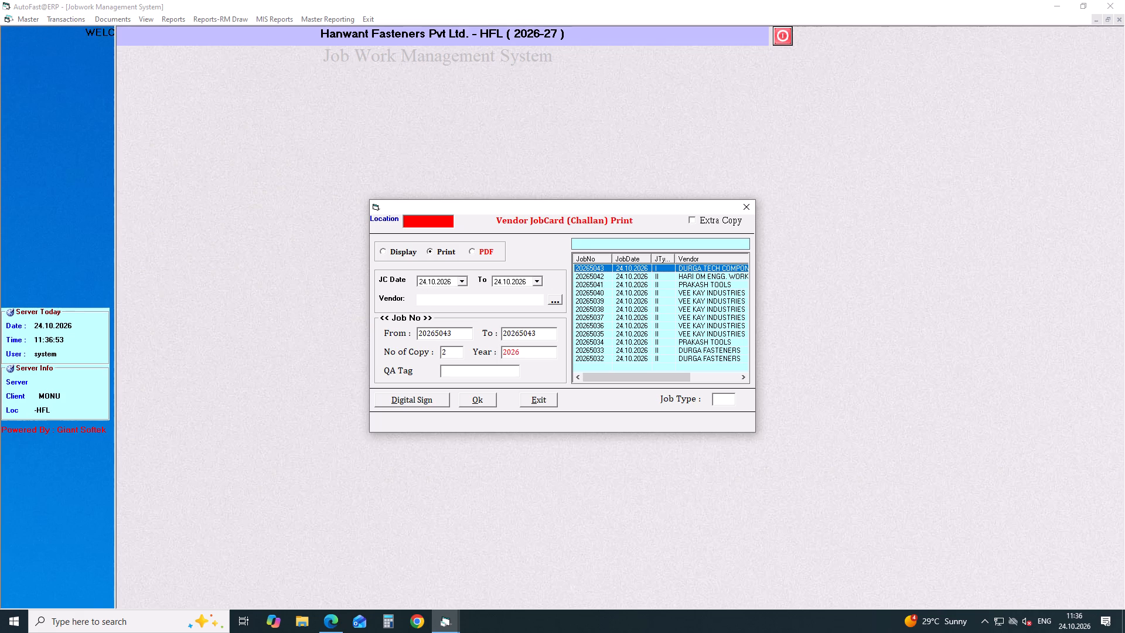
left_click(446, 355)
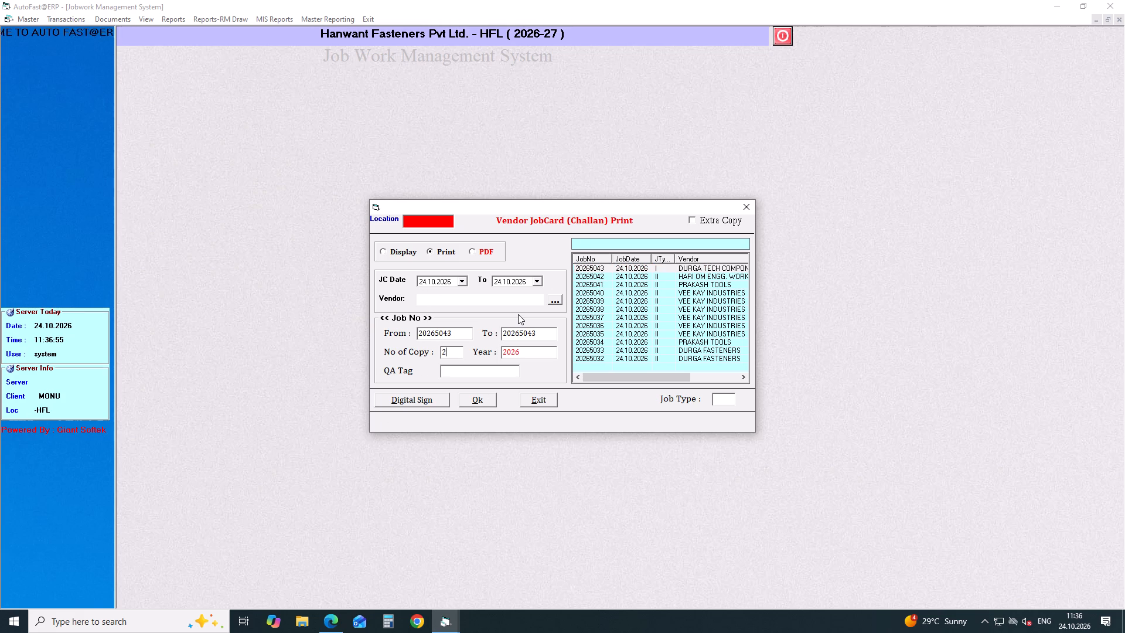
key("BackSpace")
key("4")
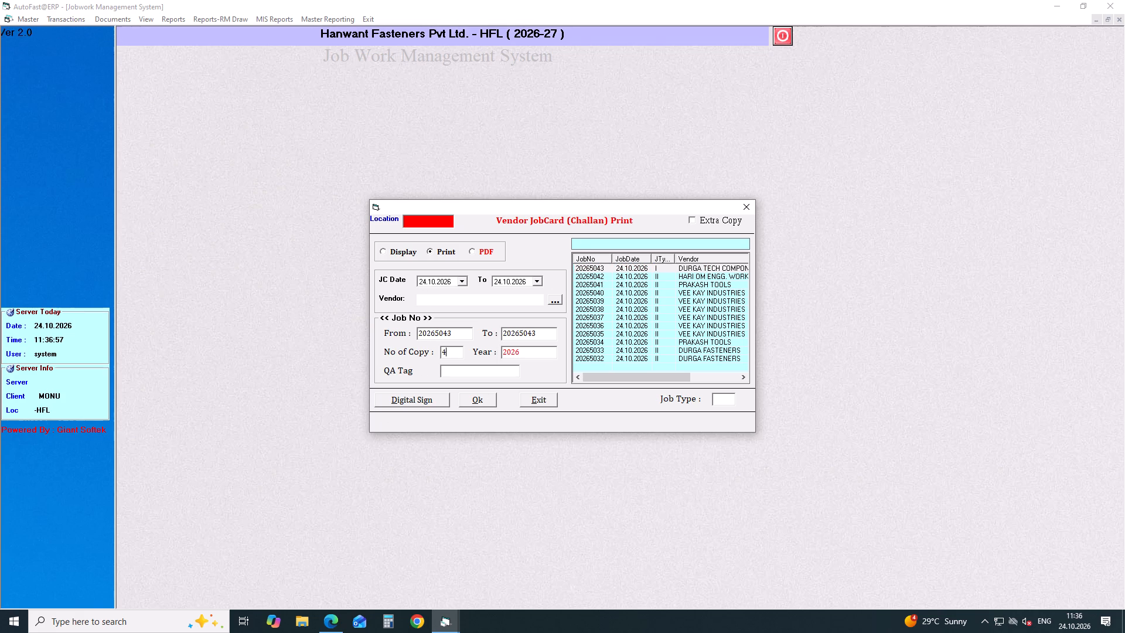
key("Return")
key("Return")
key("Return")
key("Return")
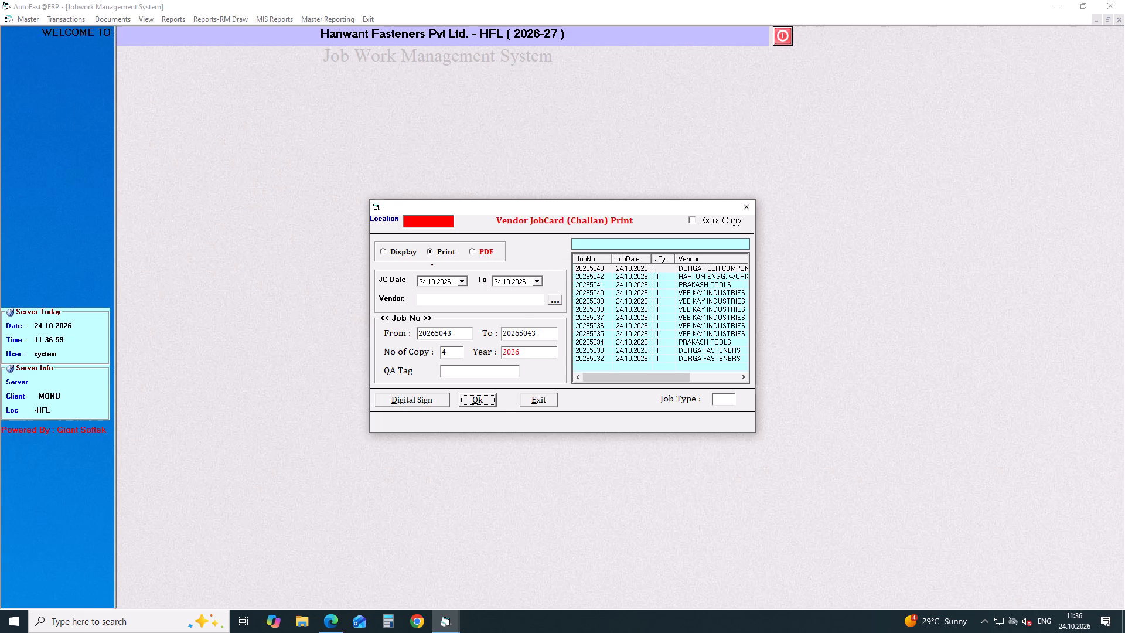
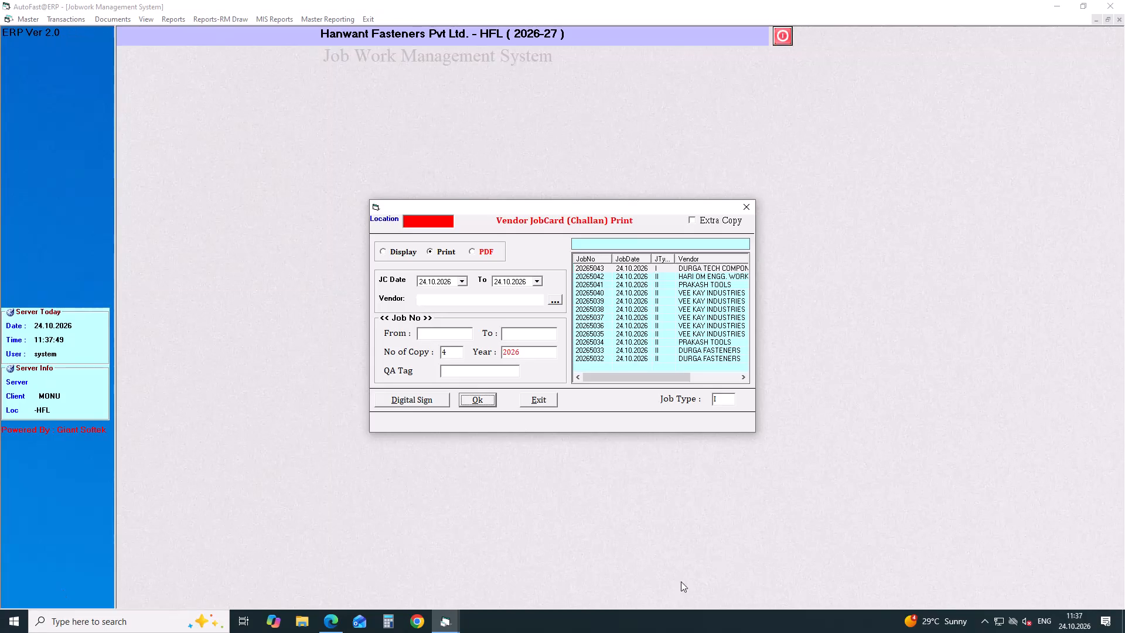
Close the challan print window and start a new first-operation job card against MRP 4482 with the FORGING method.
left_click(748, 204)
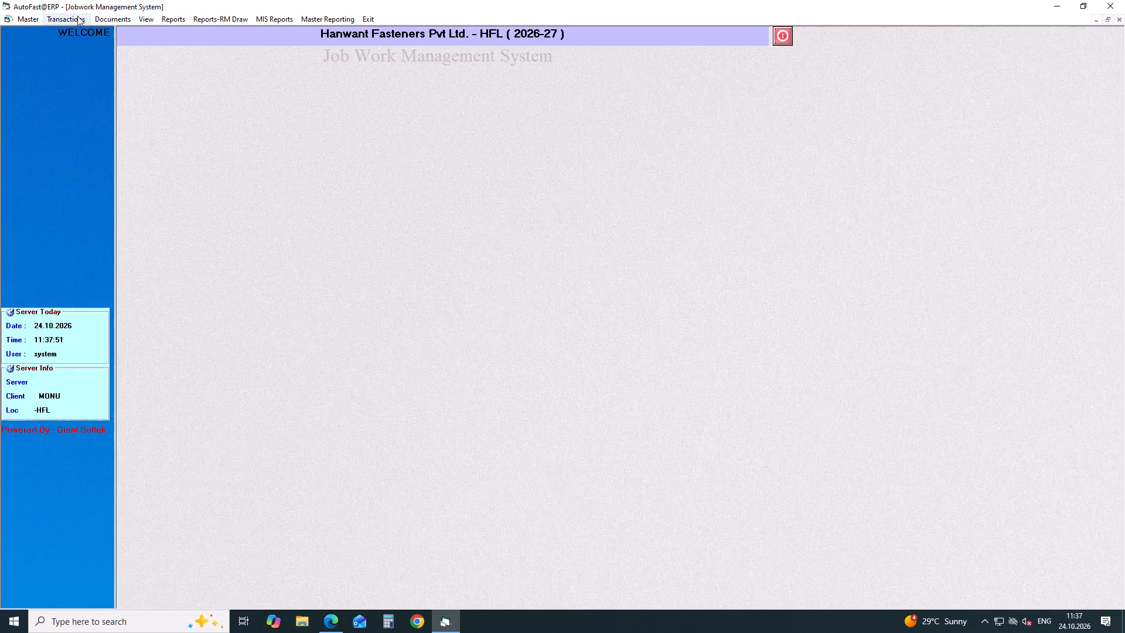
left_click(76, 21)
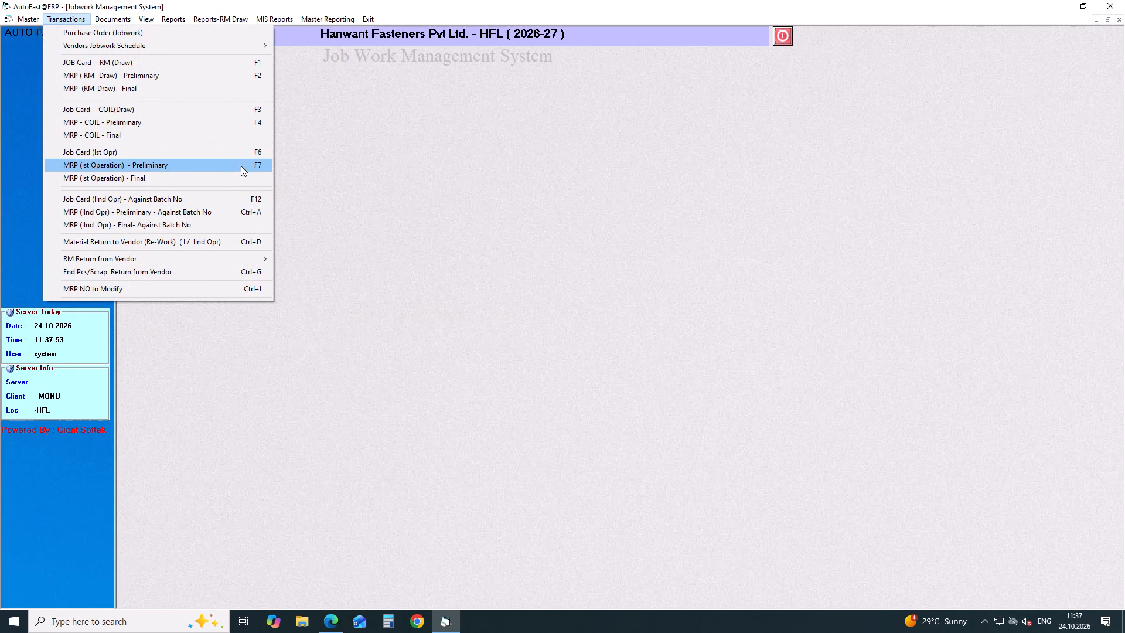
left_click(245, 154)
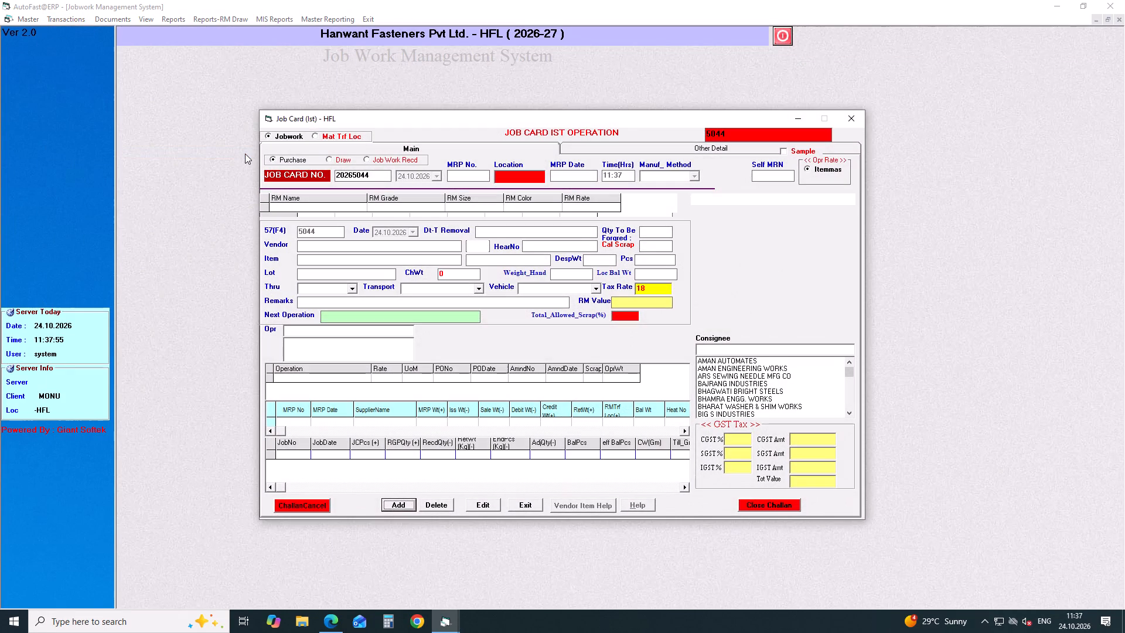
key("Return")
key("Return")
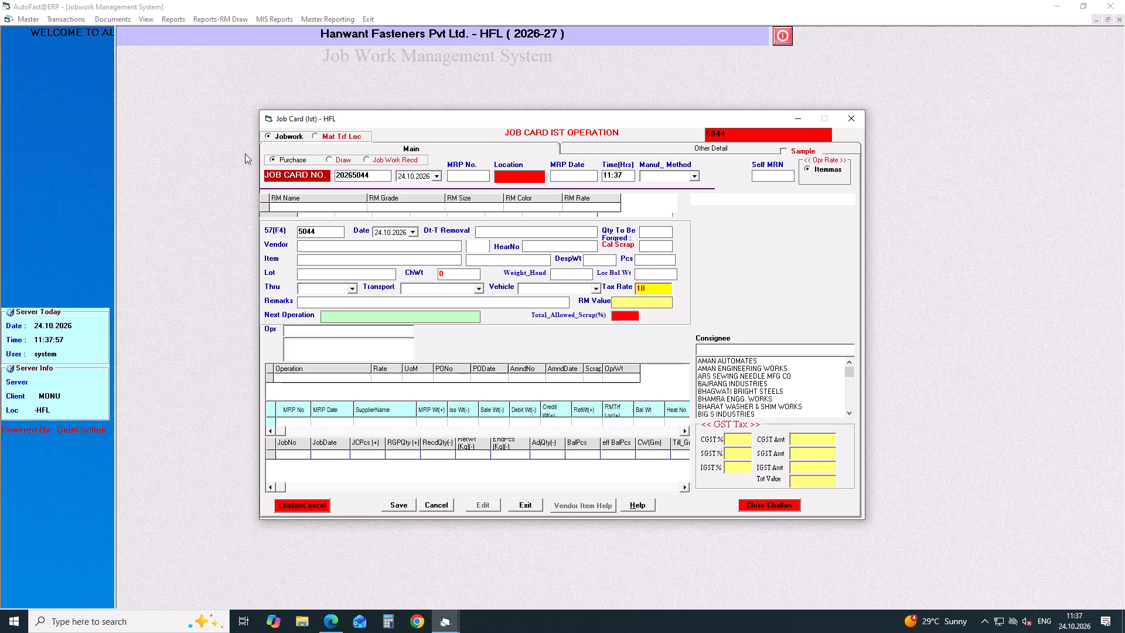
type("44")
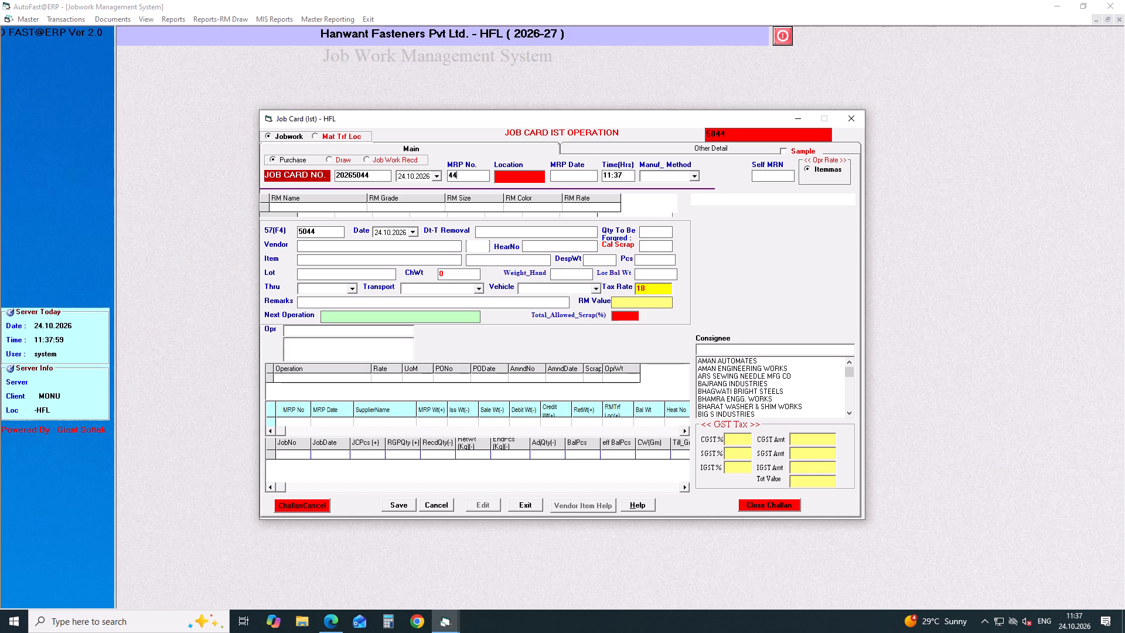
type("82")
key("Return")
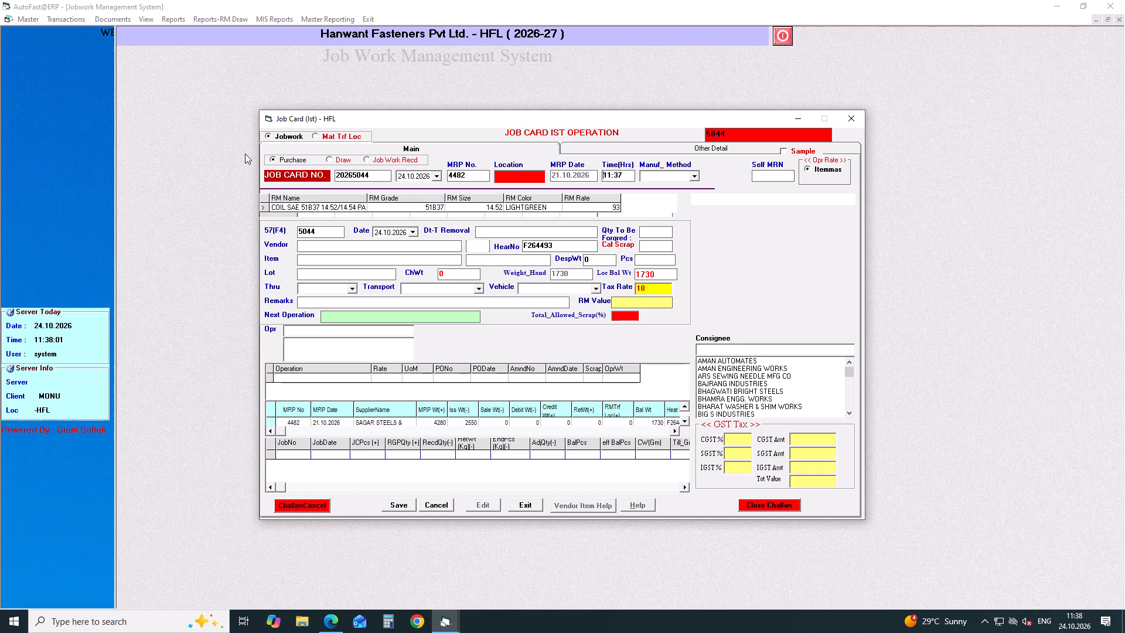
key("Return")
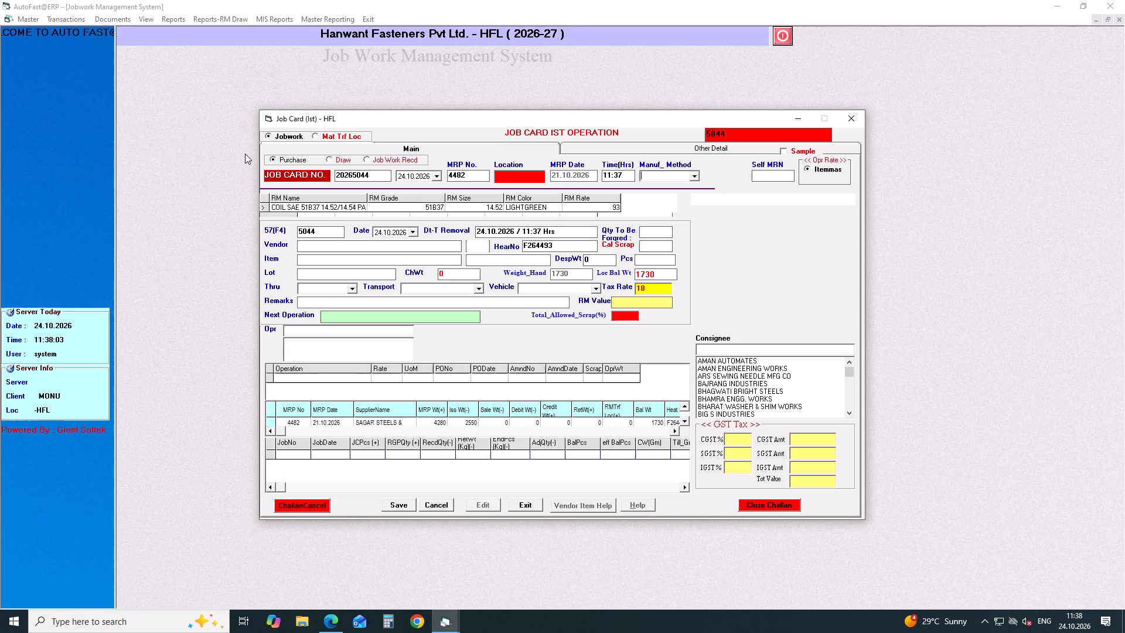
key("Down")
key("Return")
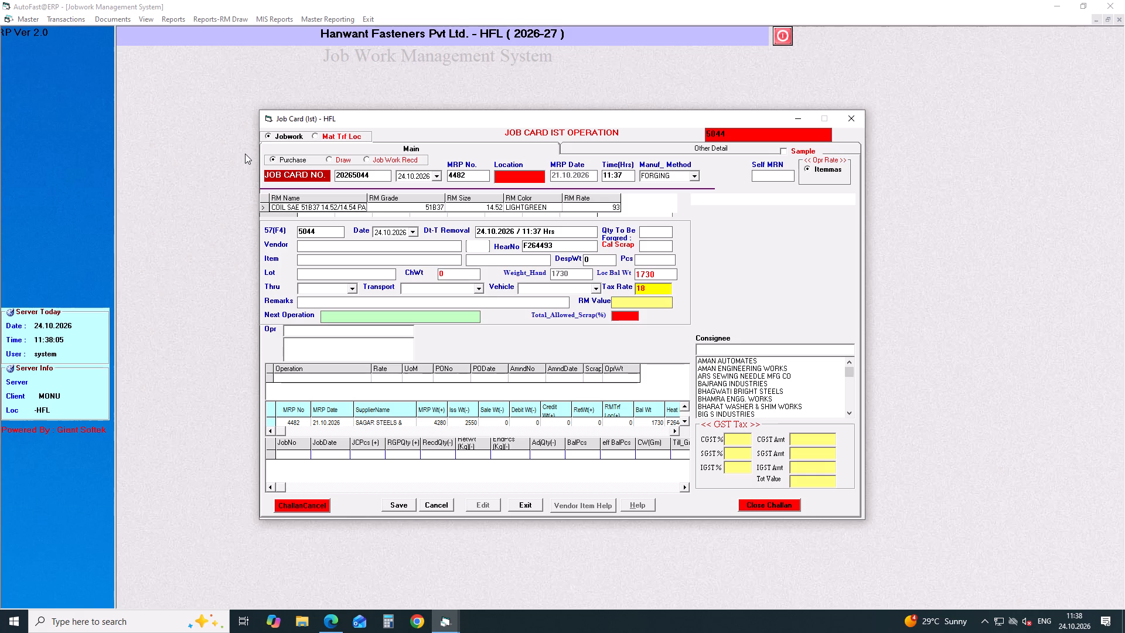
Set the job card's vendor to DURGA TECH COMPONENTS, keeping the default removal date and time.
key("Return")
key("Return")
key("Return")
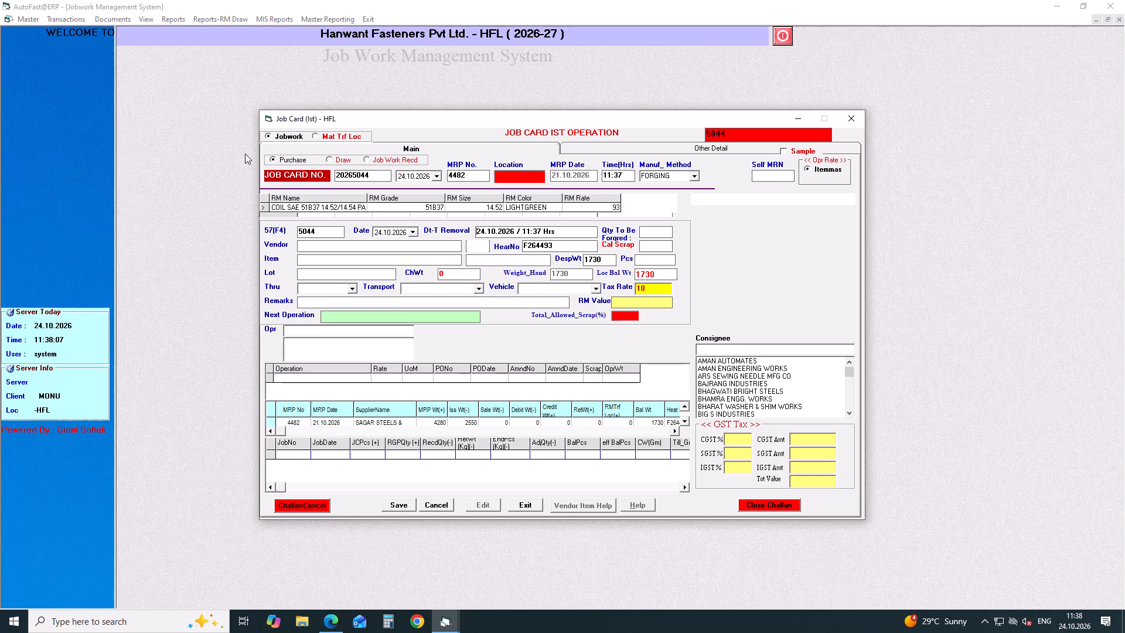
key("Return")
type("DUR")
key("Down")
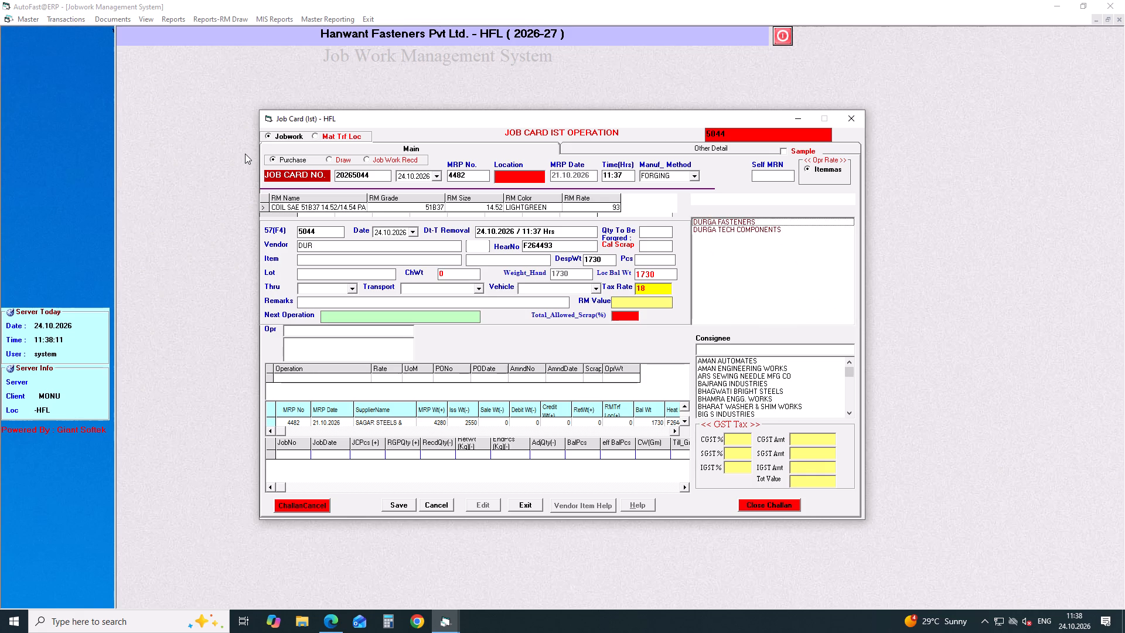
key("Down")
key("Down")
key("Return")
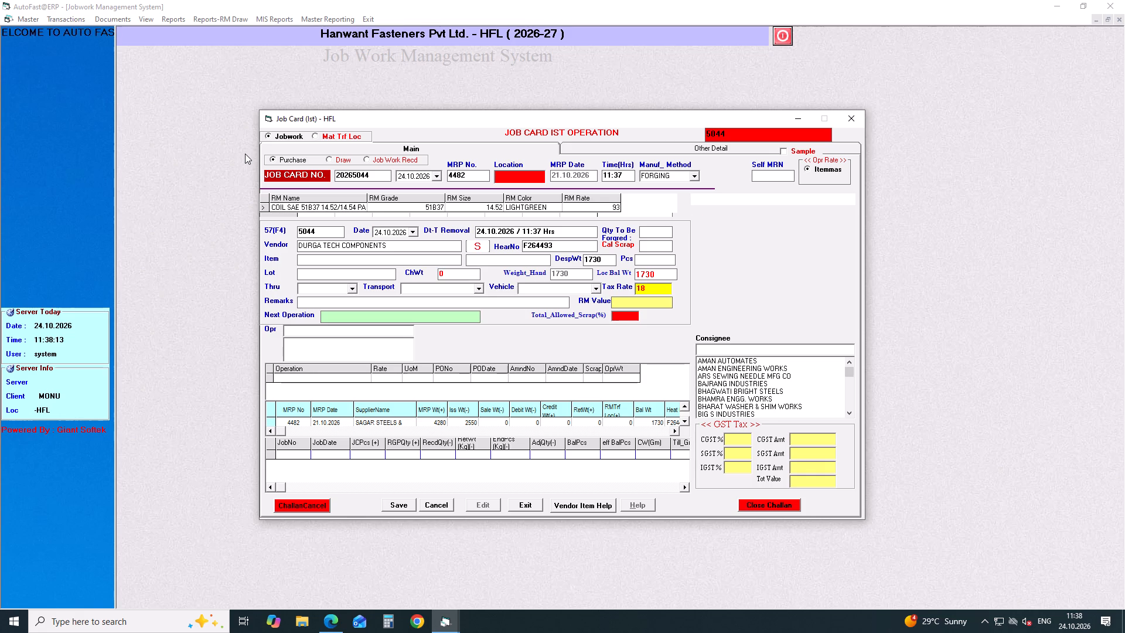
Choose the item SCHCS M16X2X65 GR 012.9 F/T BLK SEMI-FINISH and accept a despatch weight of 1730.
key("Return")
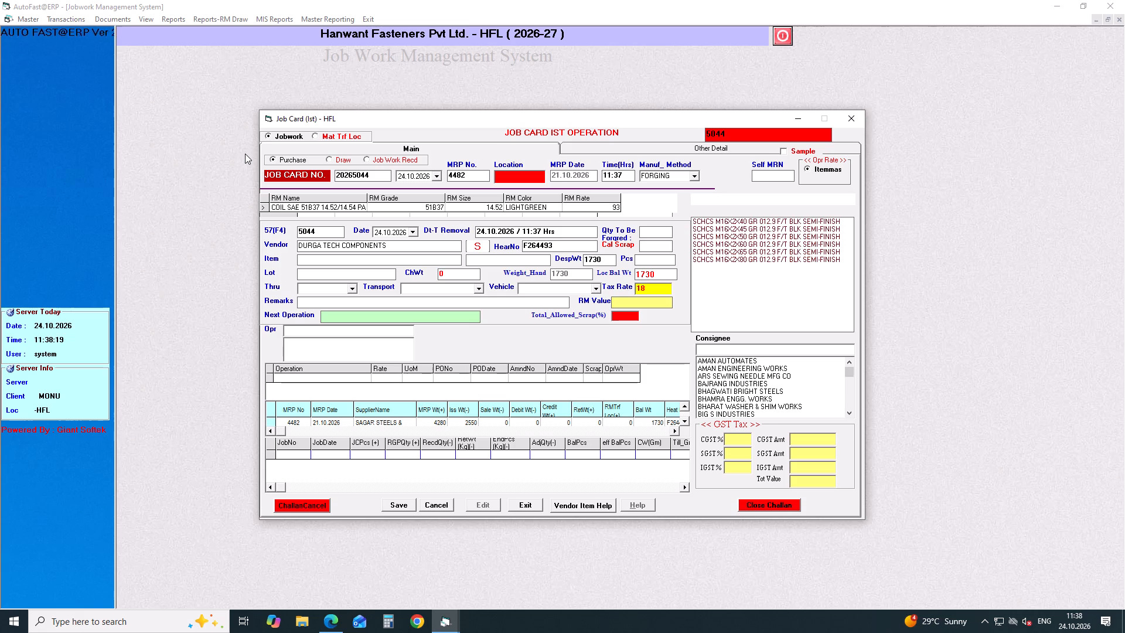
key("Down")
key("Down")
key("Down")
key("Down")
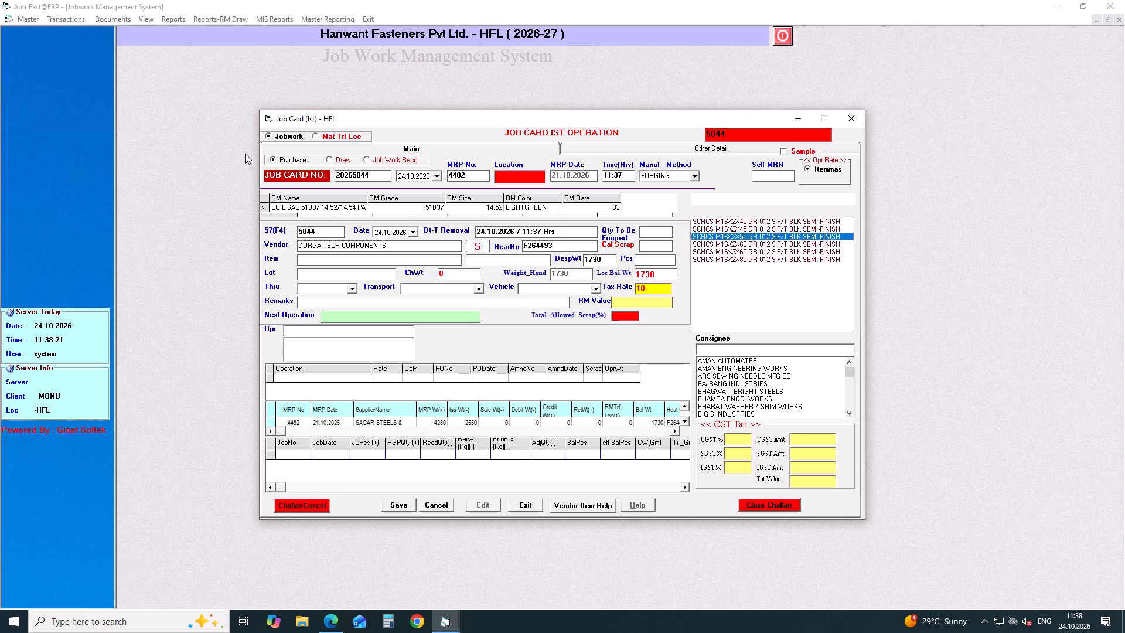
key("Down")
key("Down")
key("Return")
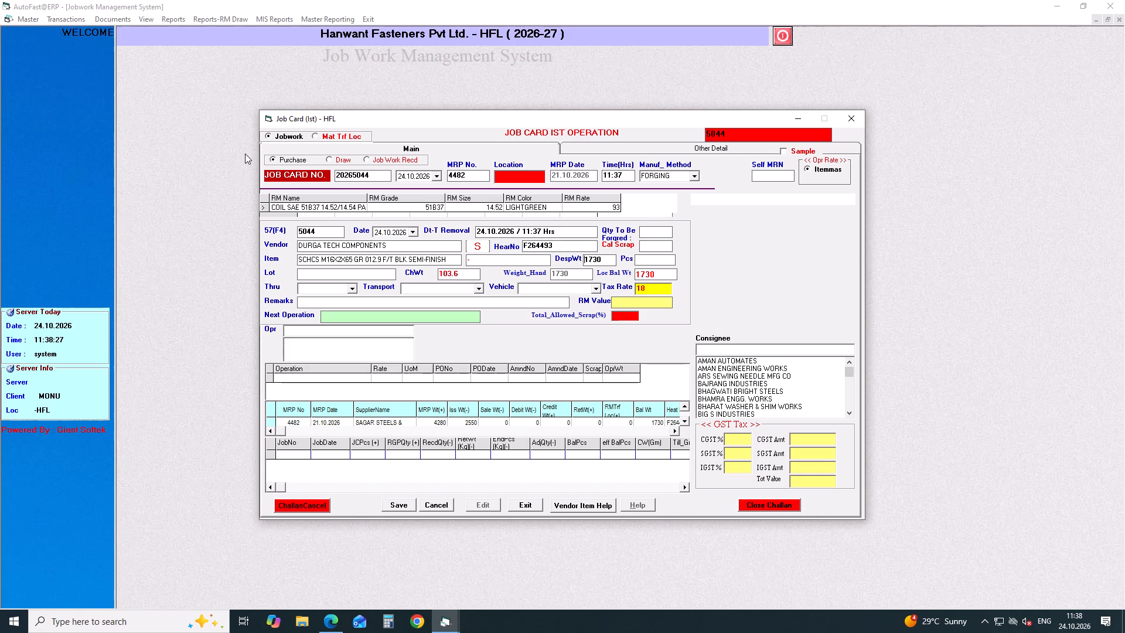
key("Return")
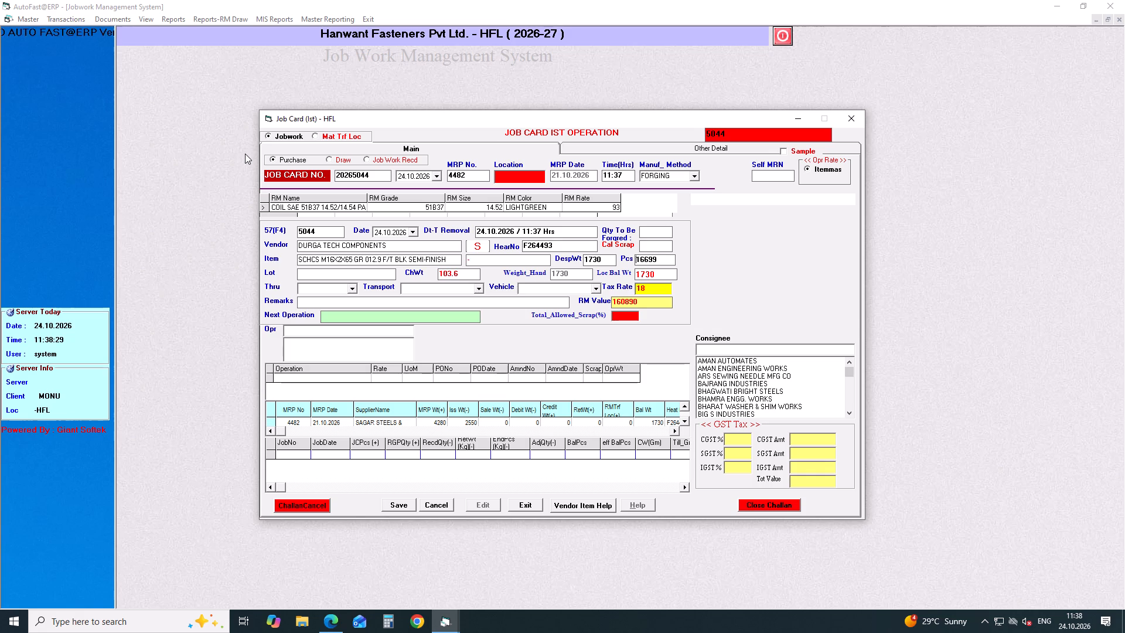
Select coil lot 5099 of MRP 4482 with its coils 5099-1, 5099-2 and 5099-4, and return to the main details.
left_click(695, 148)
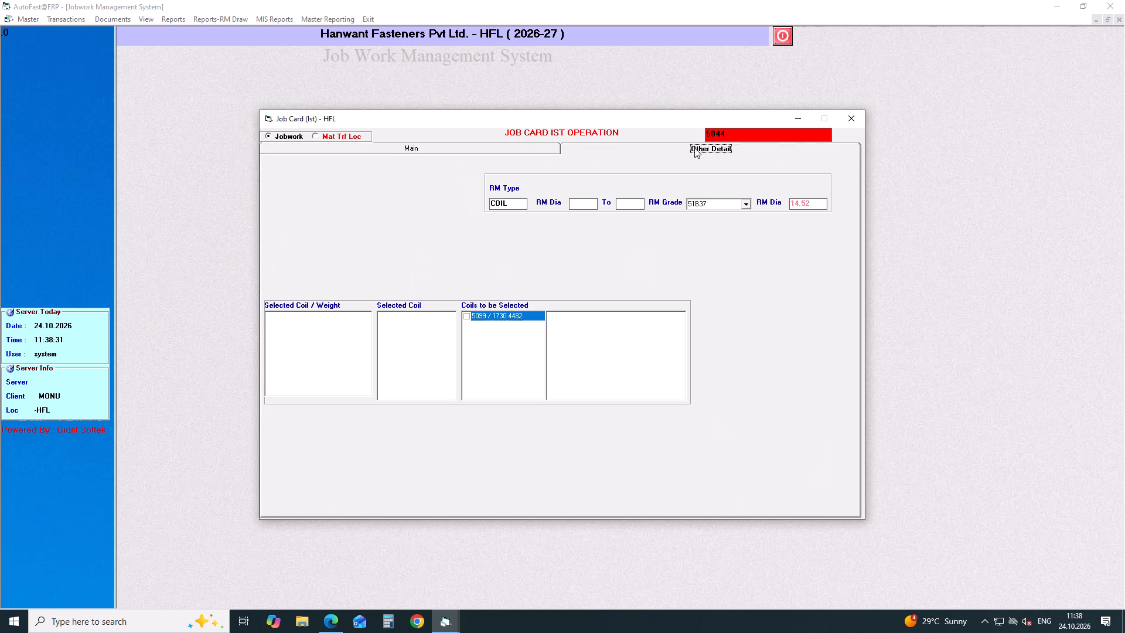
left_click(468, 318)
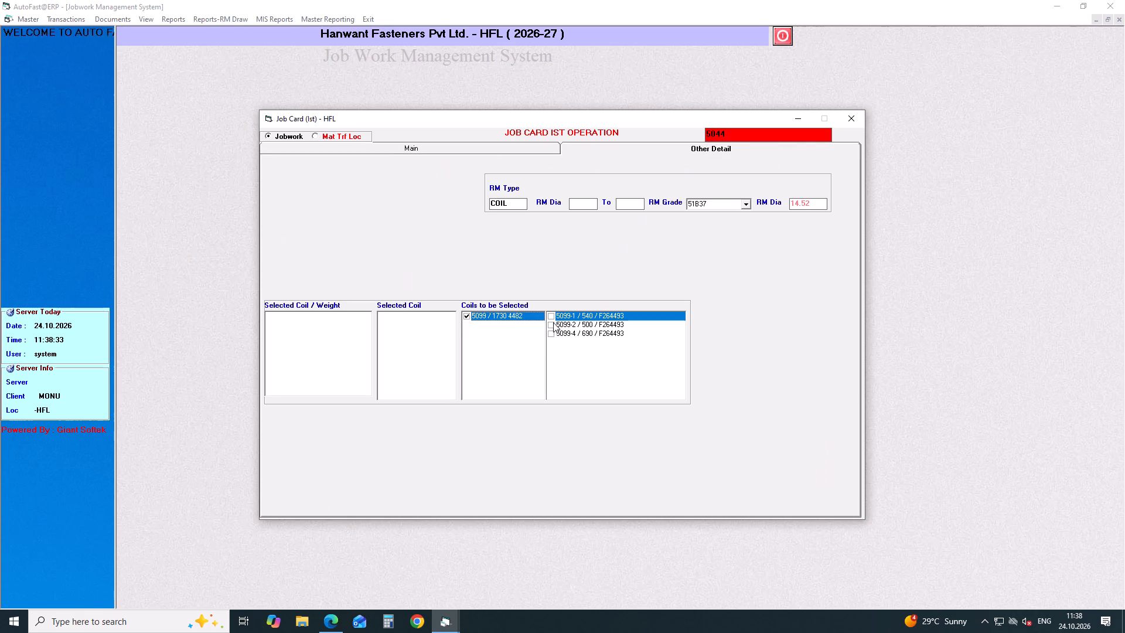
left_click(552, 316)
left_click(552, 326)
left_click(552, 333)
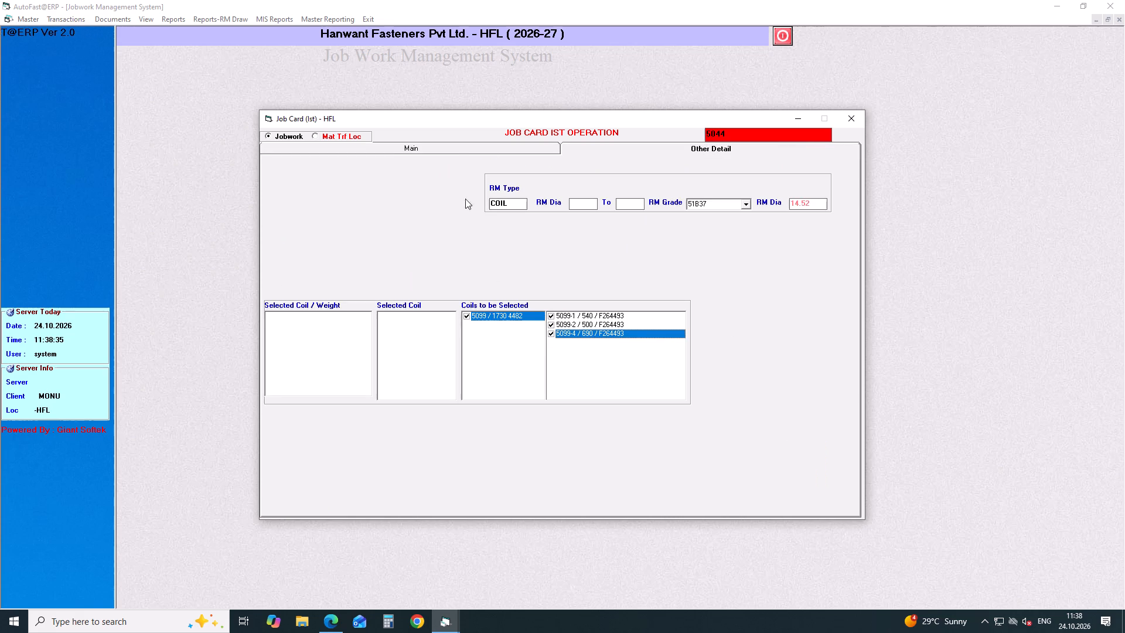
left_click(455, 150)
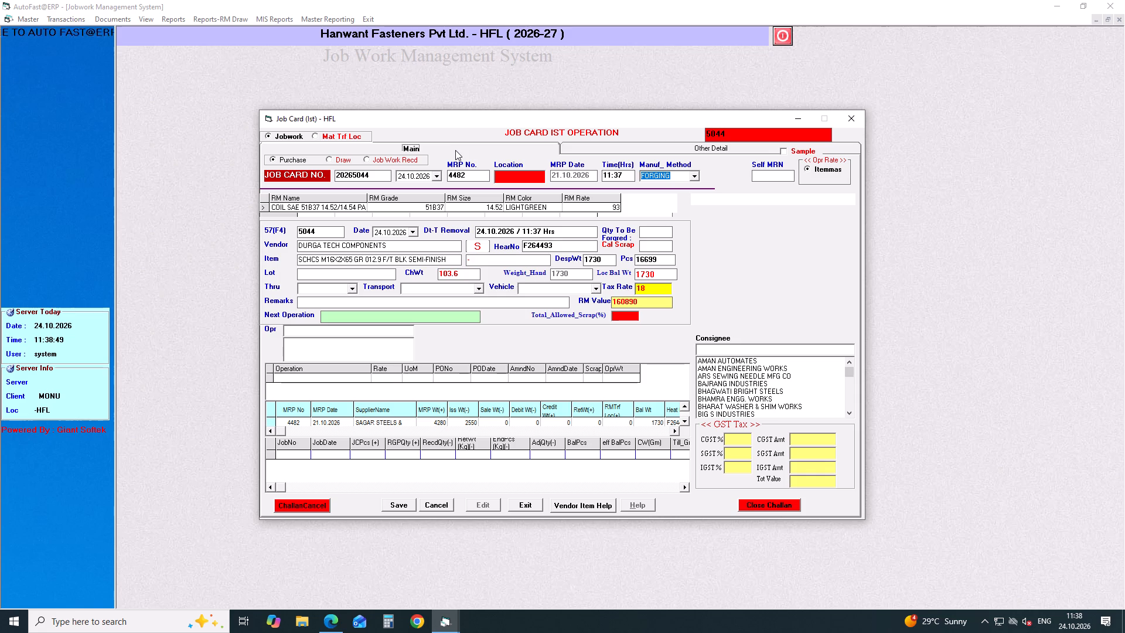
left_click(658, 149)
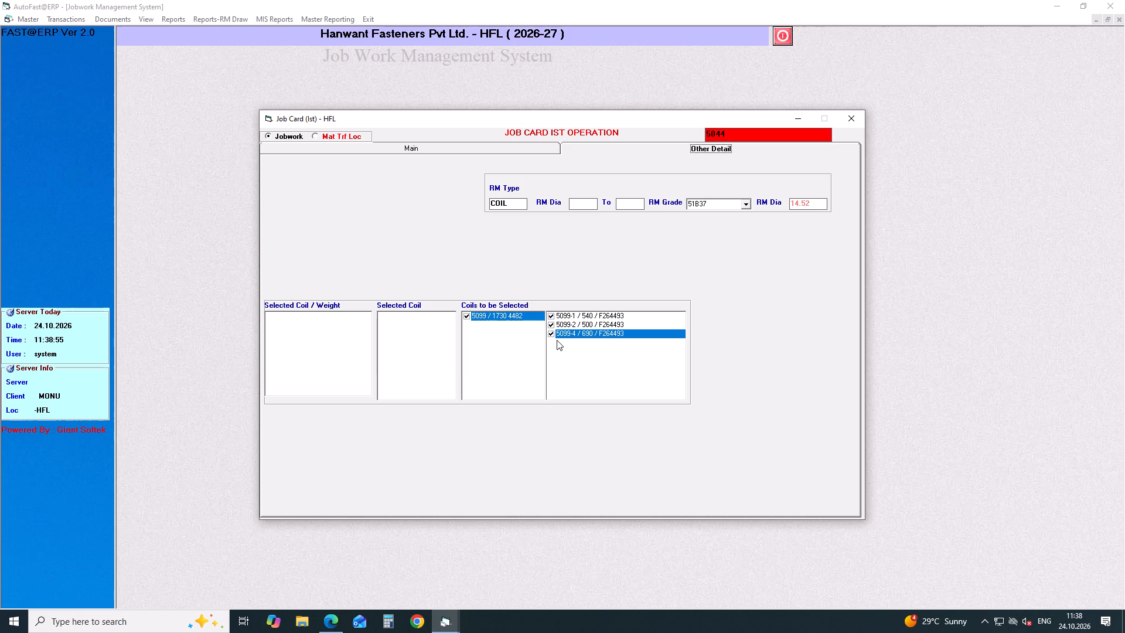
left_click(442, 149)
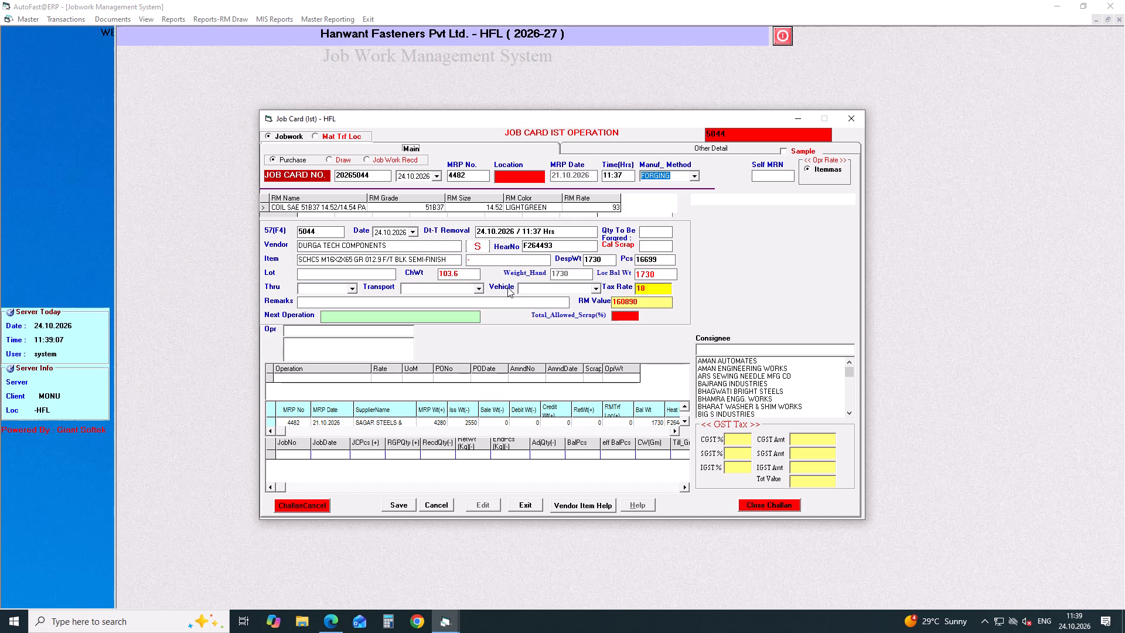
Reconfirm the M16X2X65 item and its despatch weight to generate the job card's lot number.
key("Return")
key("Return")
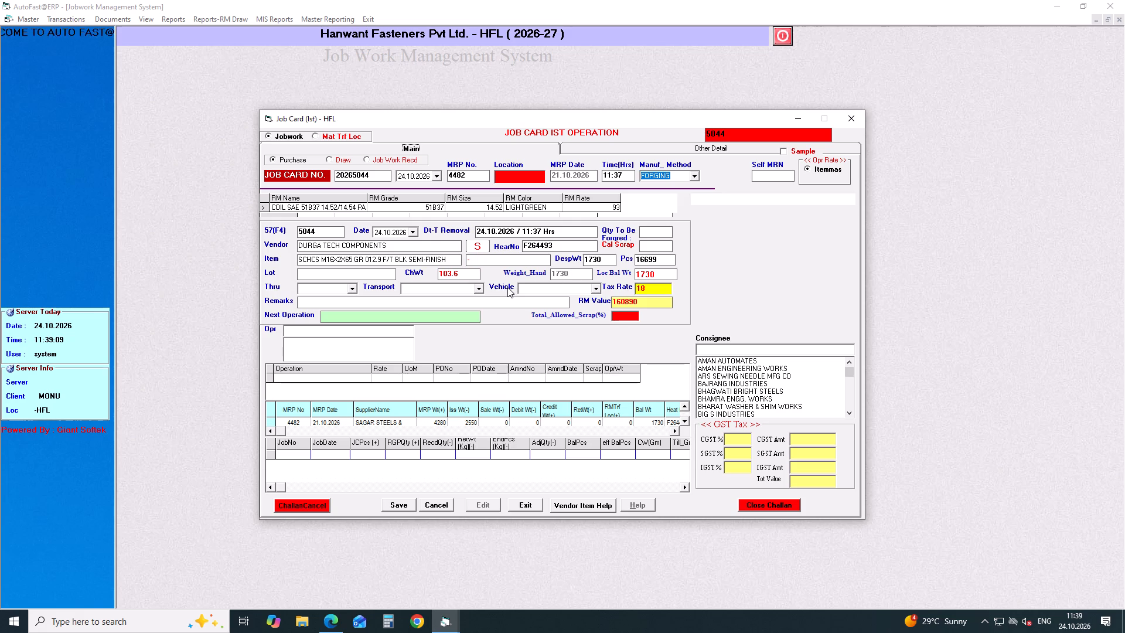
left_click(452, 261)
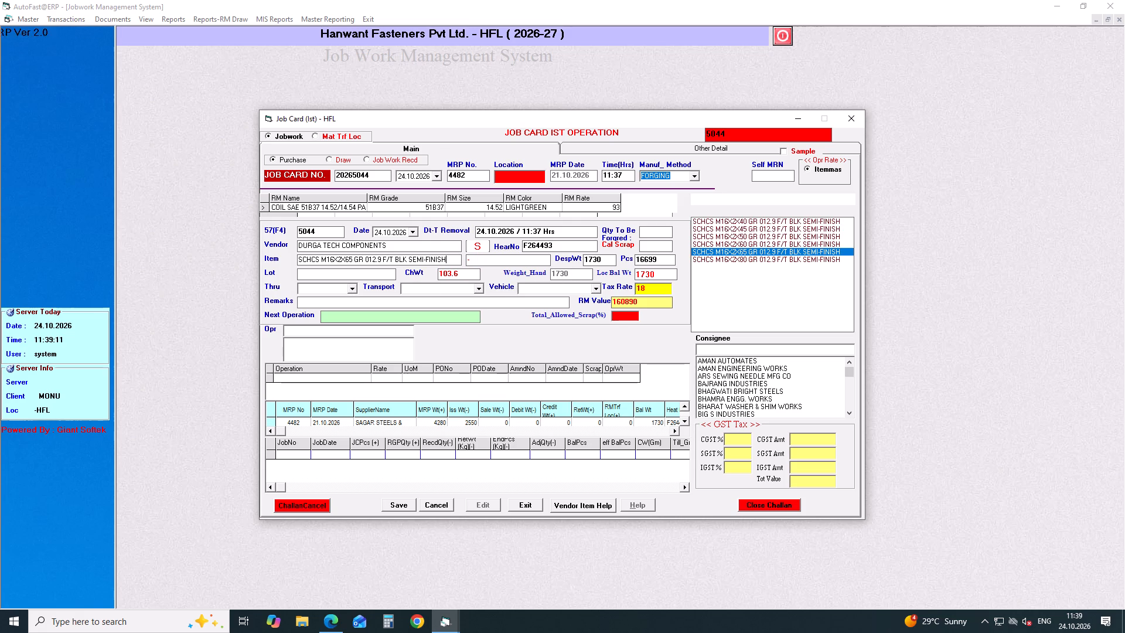
key("Return")
key("Return")
key("Return")
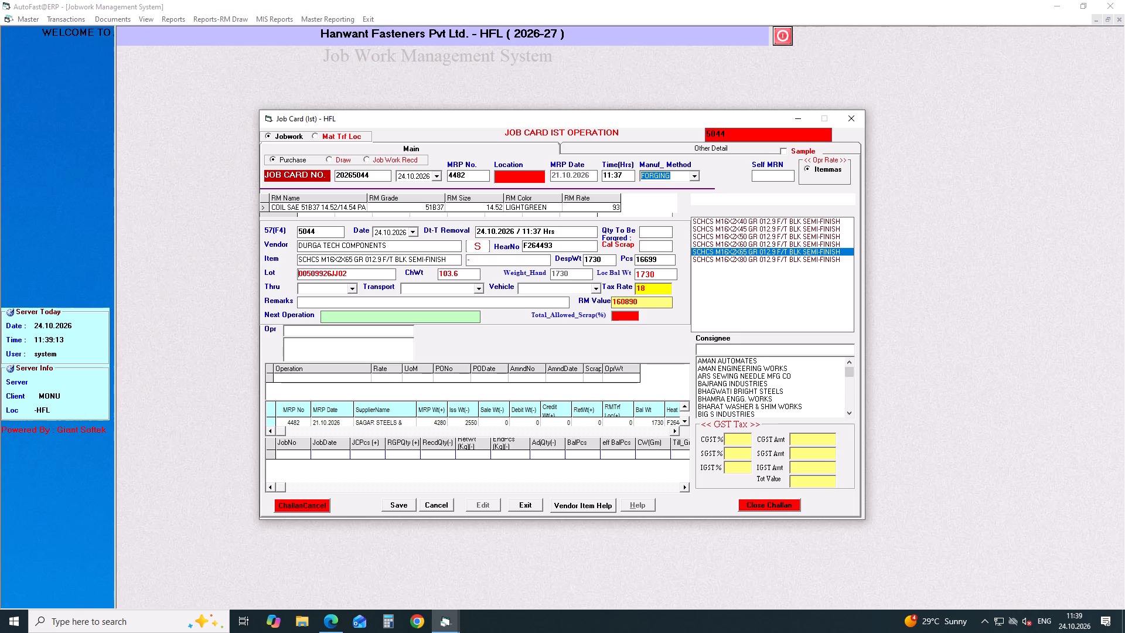
key("Return")
key("Return")
key("Return")
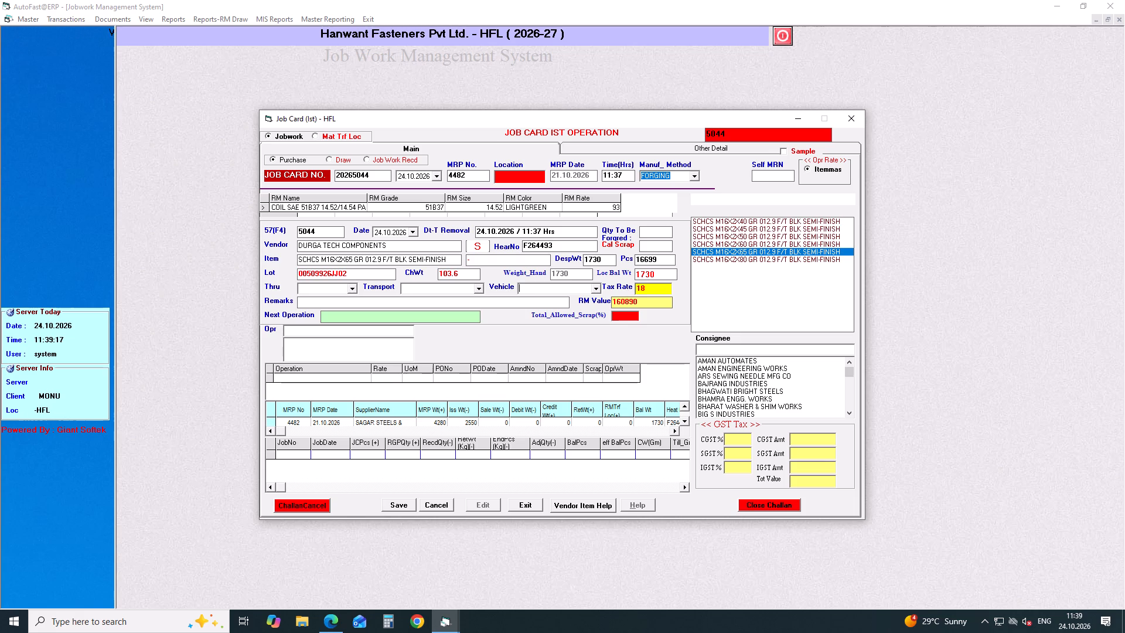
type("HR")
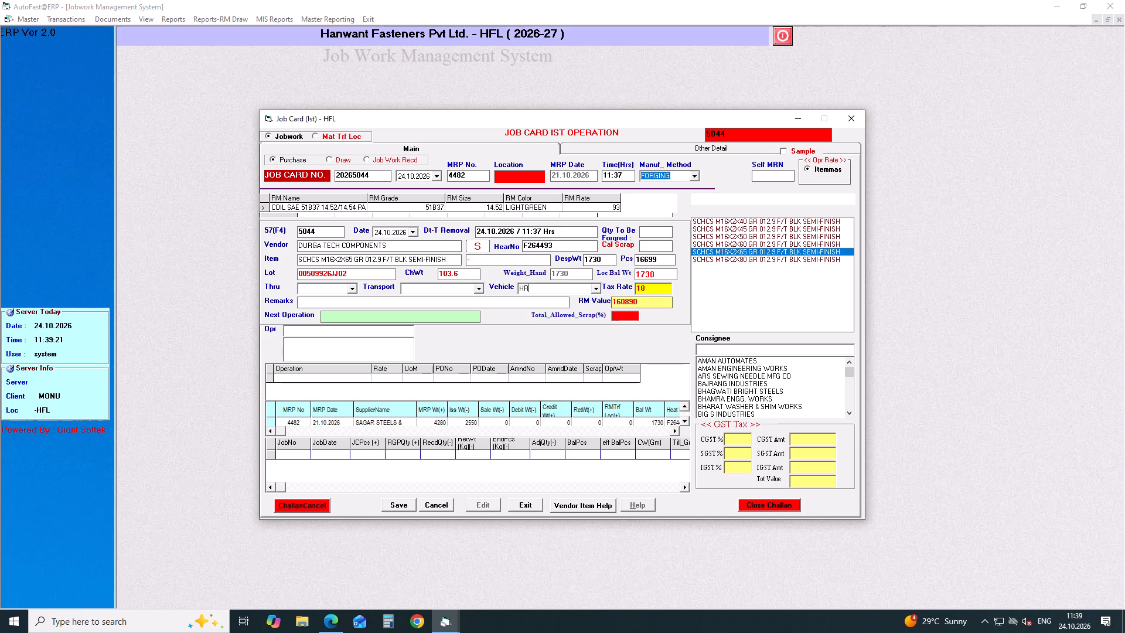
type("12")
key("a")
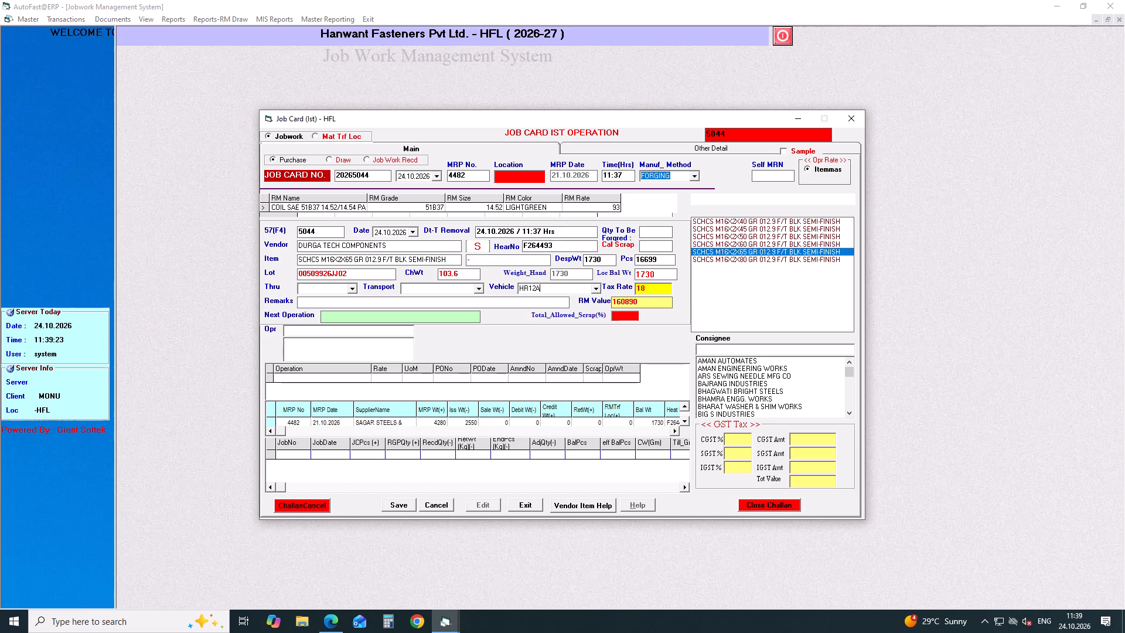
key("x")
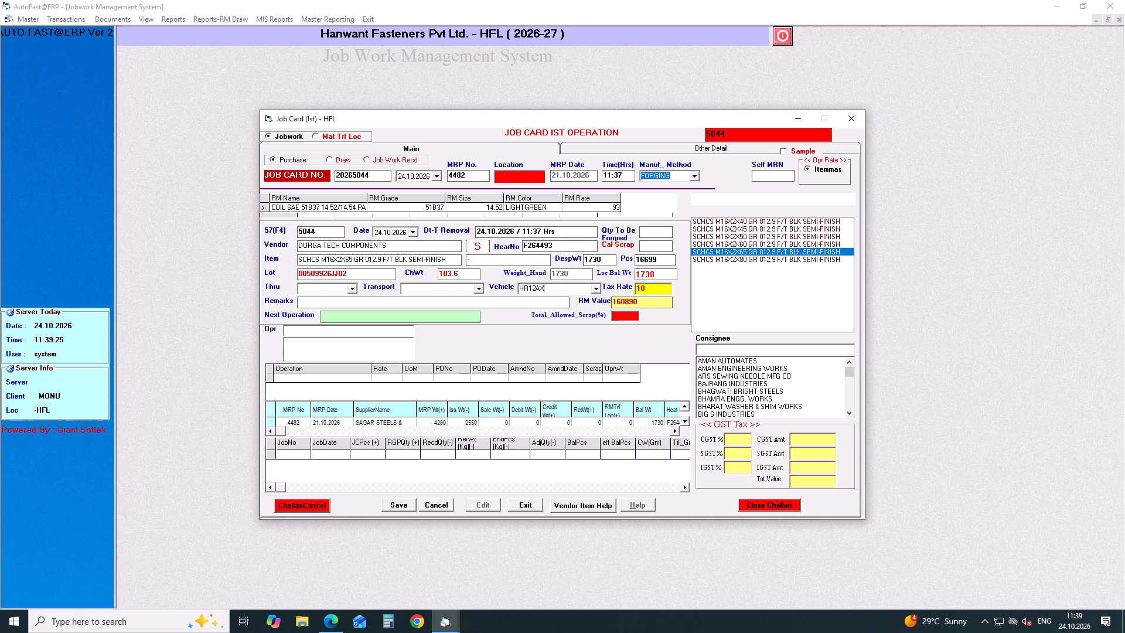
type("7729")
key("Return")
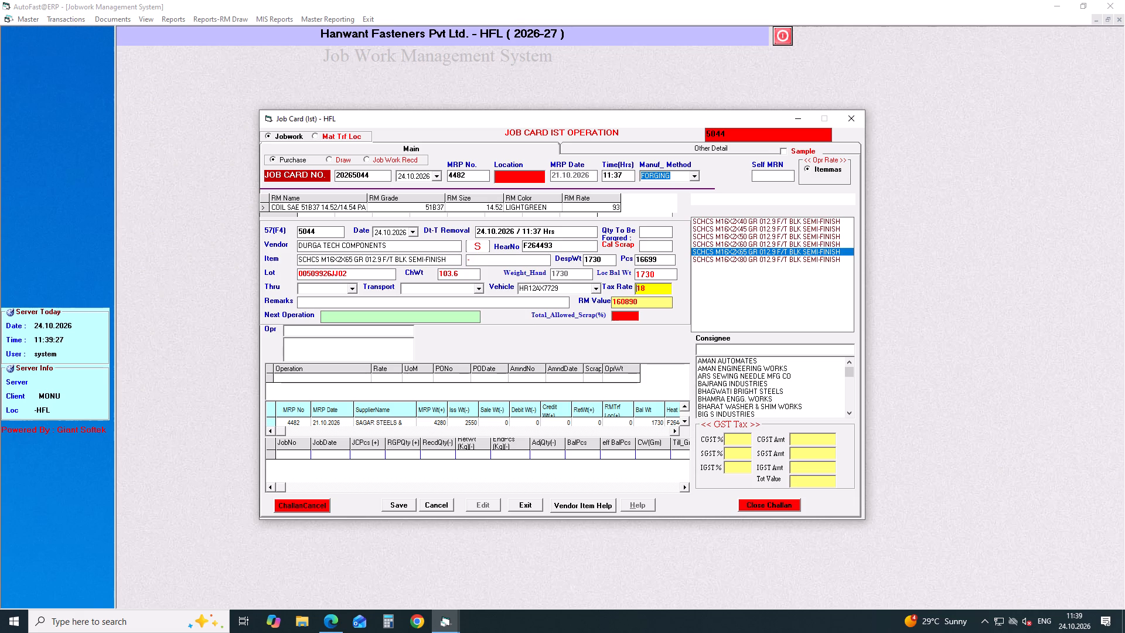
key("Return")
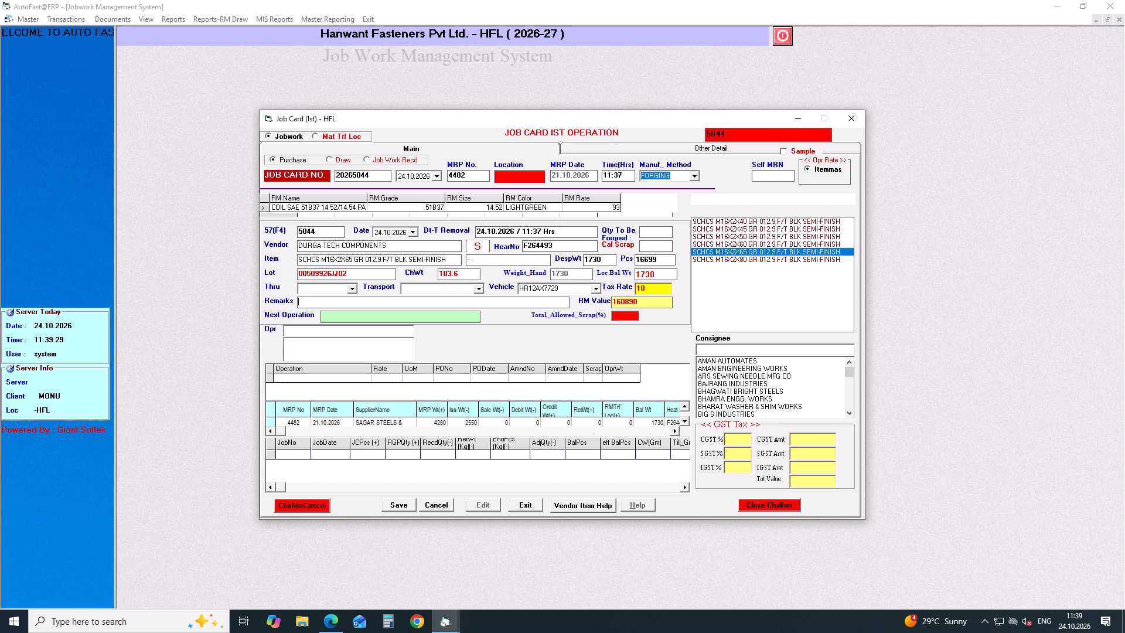
Enter the coil weight breakdown 500+540+690=1730KG as the job card's remarks.
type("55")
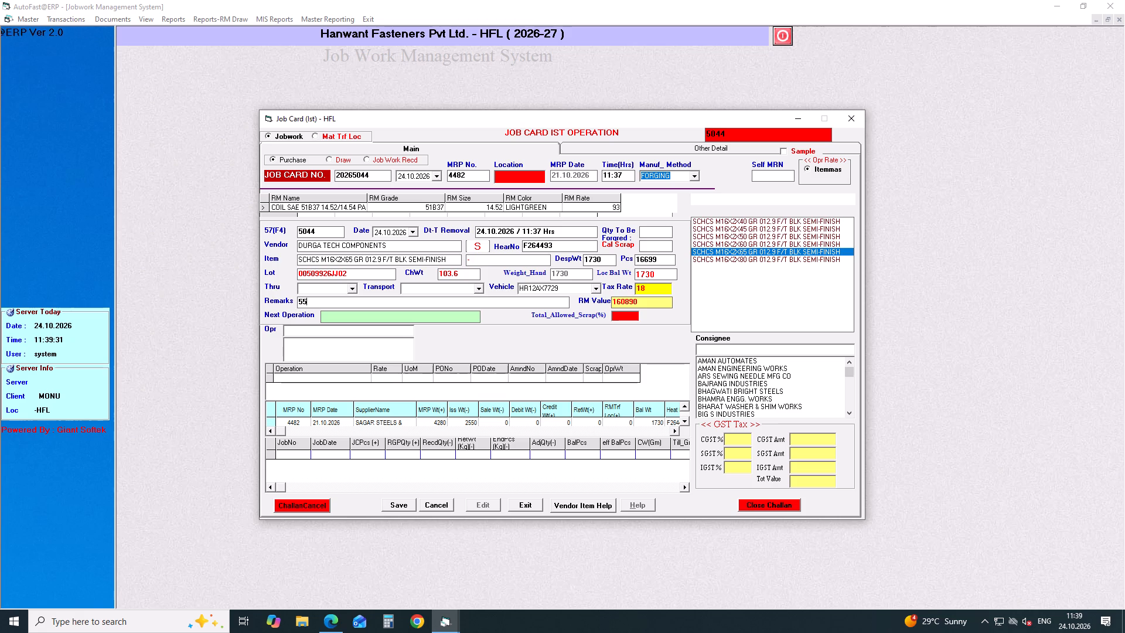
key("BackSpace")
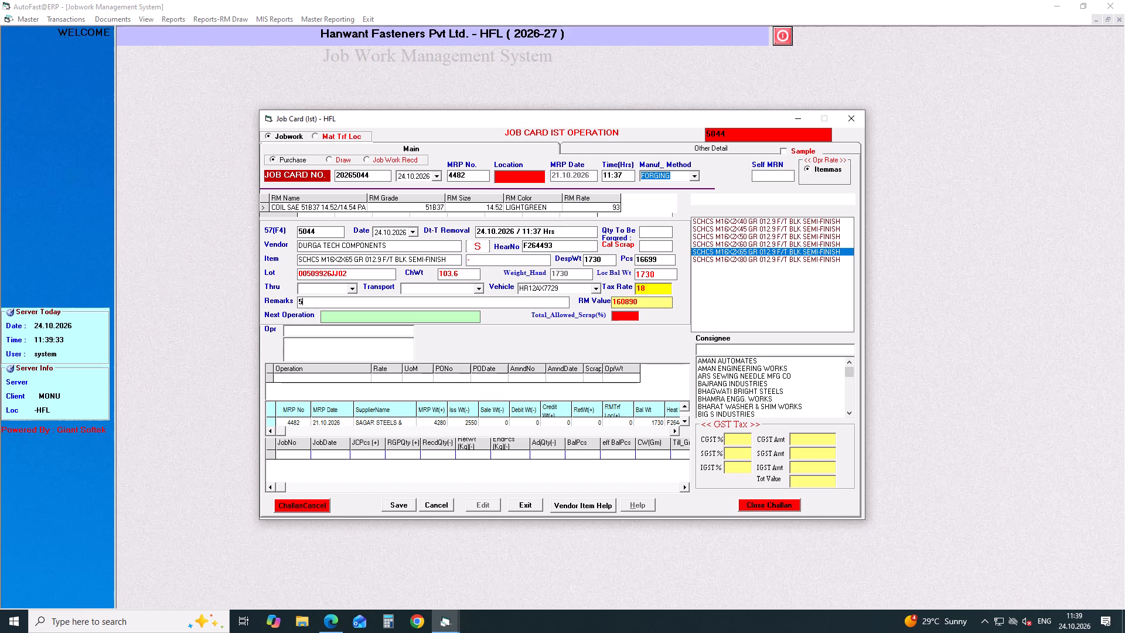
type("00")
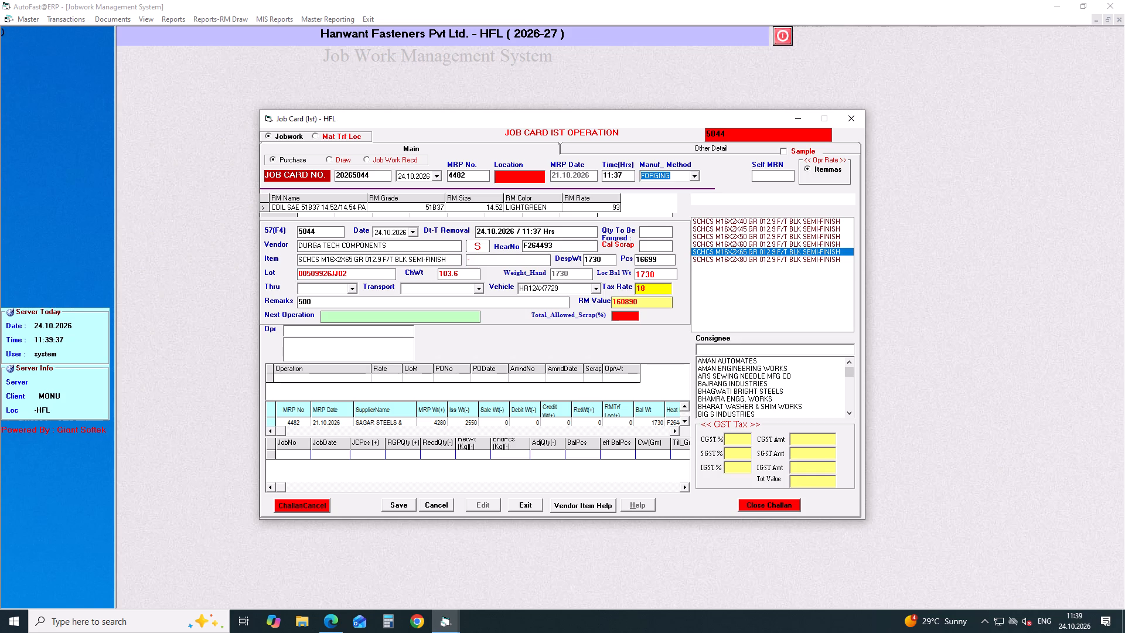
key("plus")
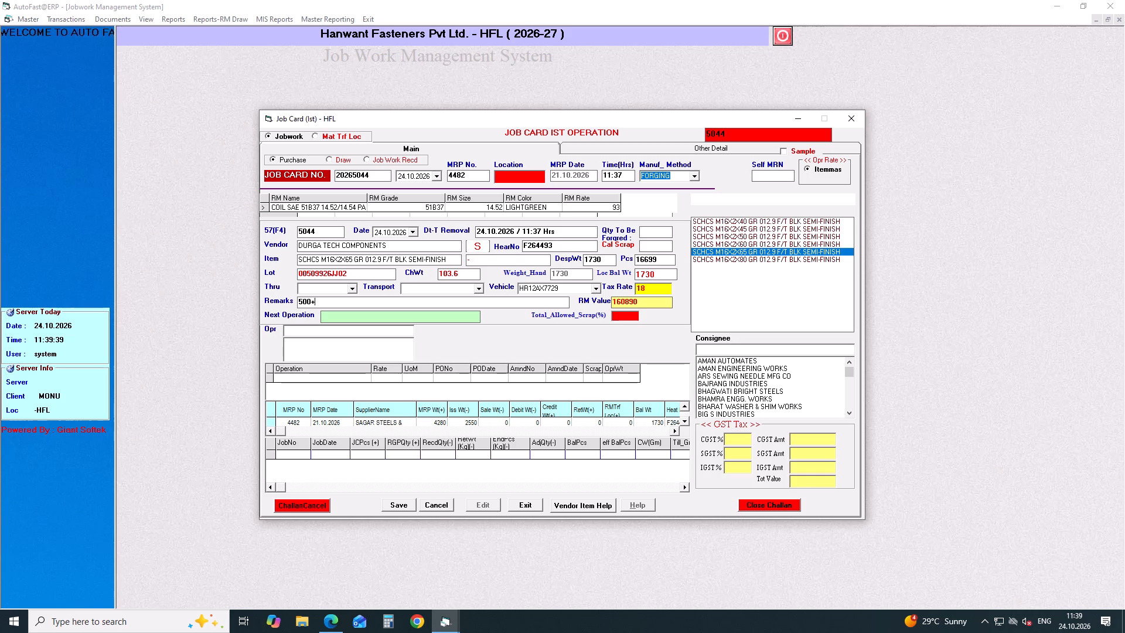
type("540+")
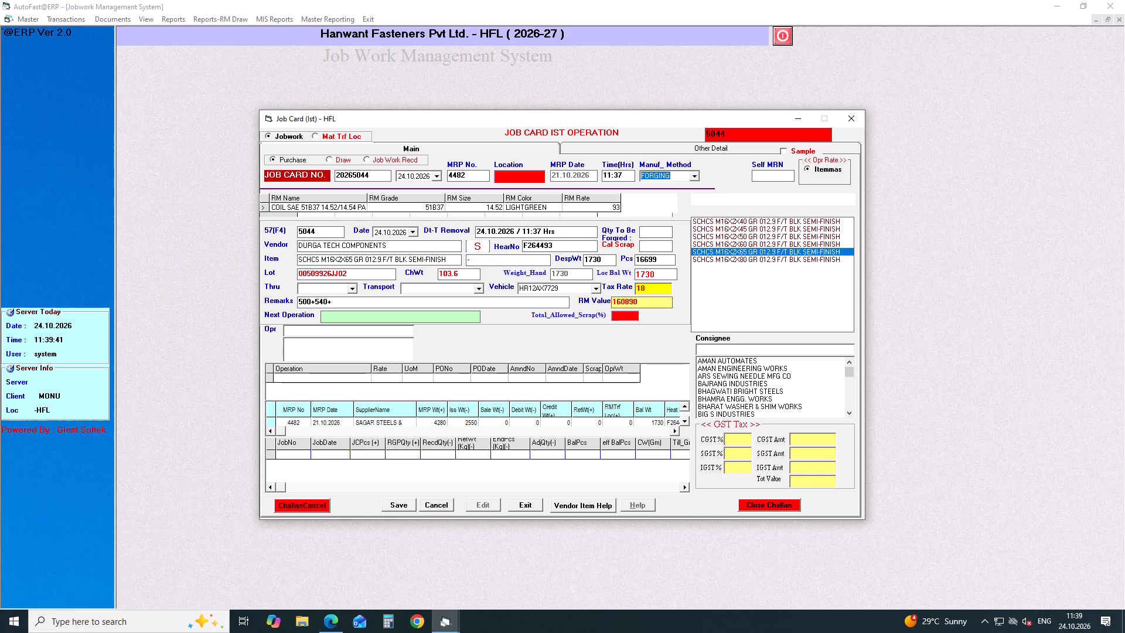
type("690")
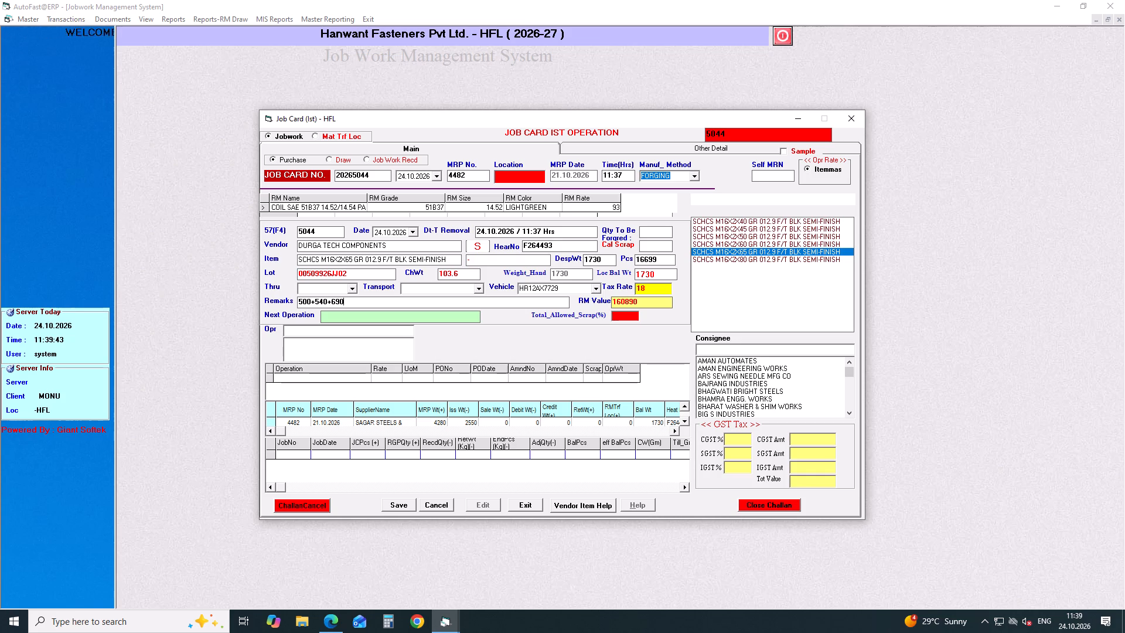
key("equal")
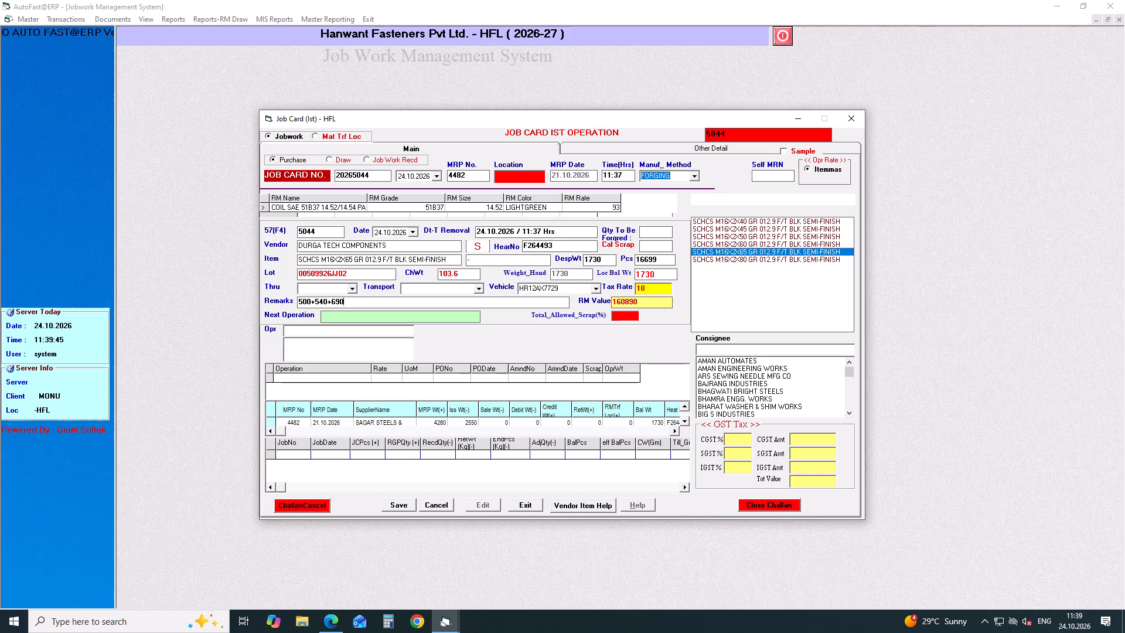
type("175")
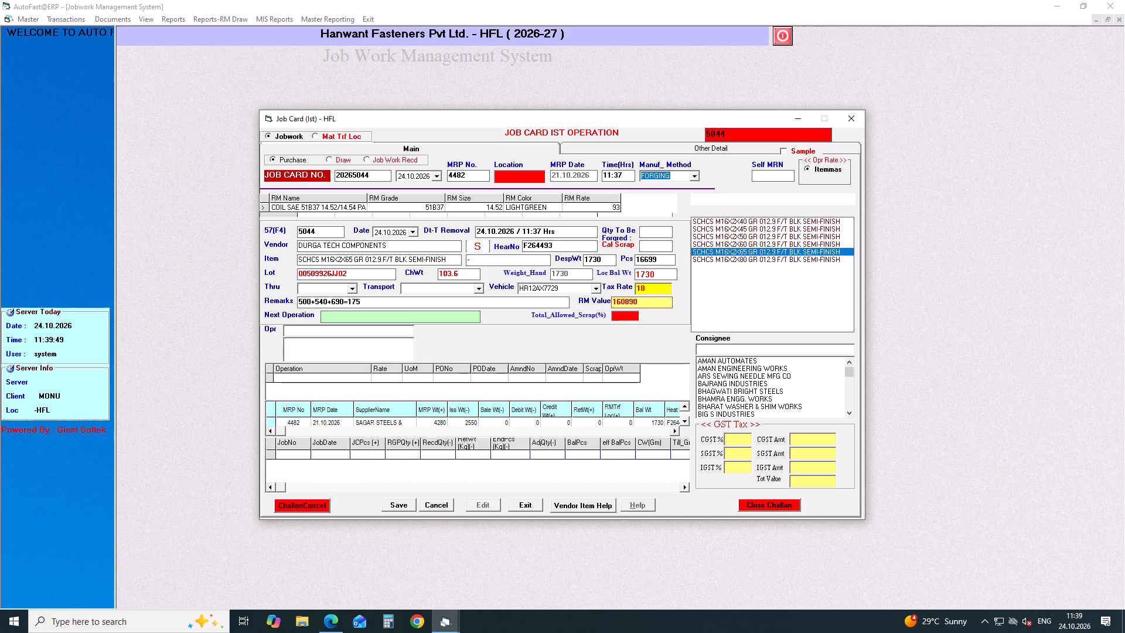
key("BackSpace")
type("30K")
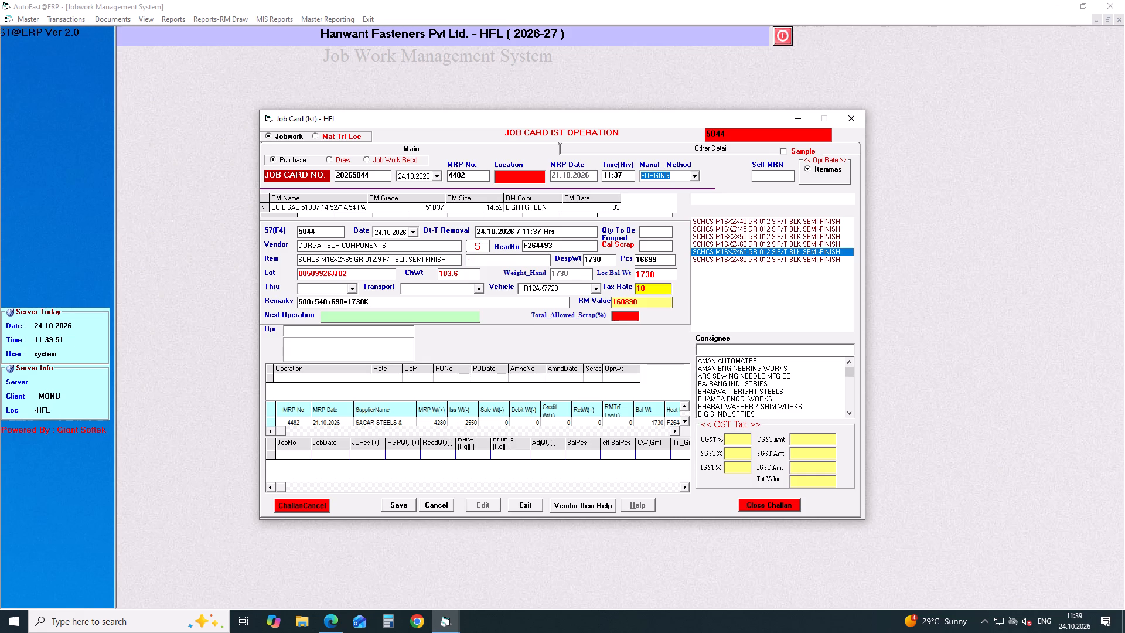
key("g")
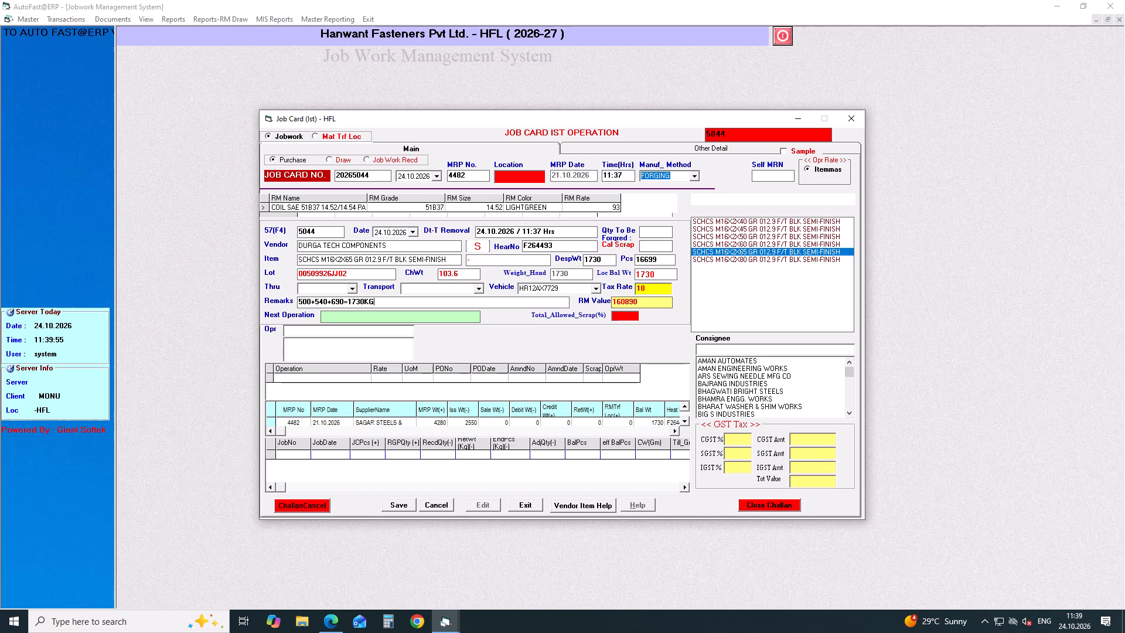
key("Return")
Add the COLD FORGING operation to the job card for the M16X2X65 item.
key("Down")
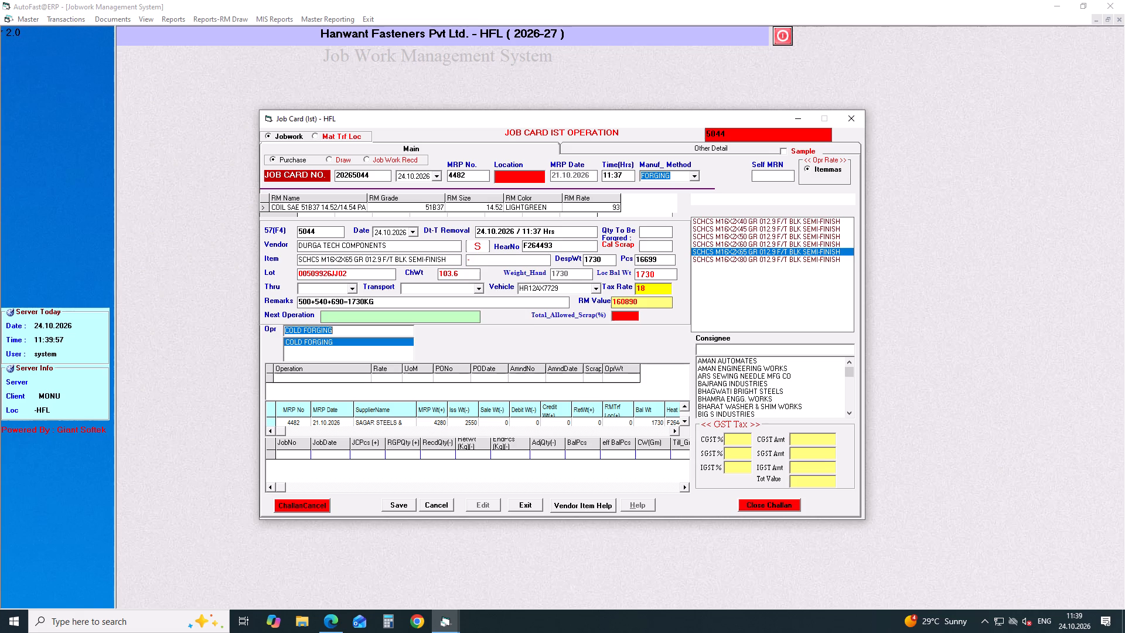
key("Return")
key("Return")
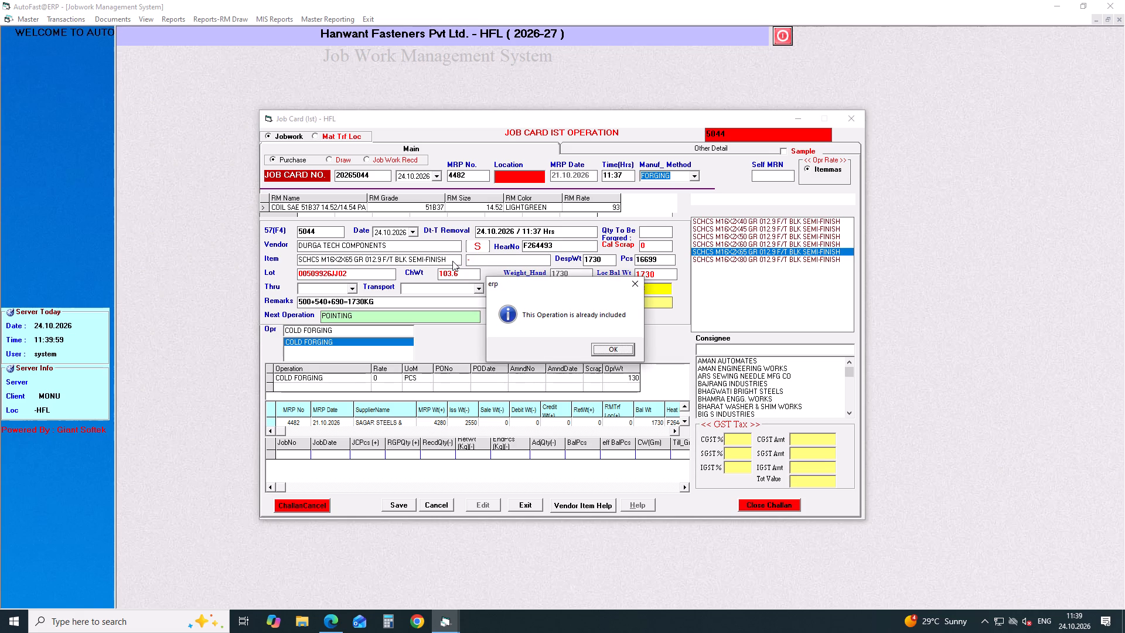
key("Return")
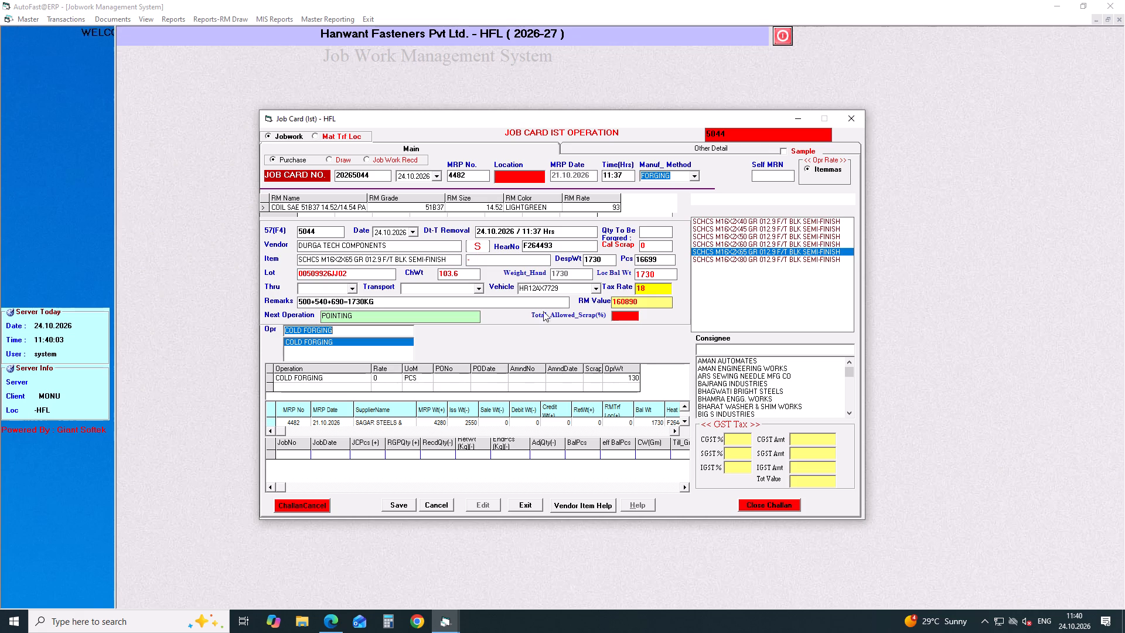
Save the job card for the M16X2X65 item, accepting the zero operation rate notice.
left_click(398, 506)
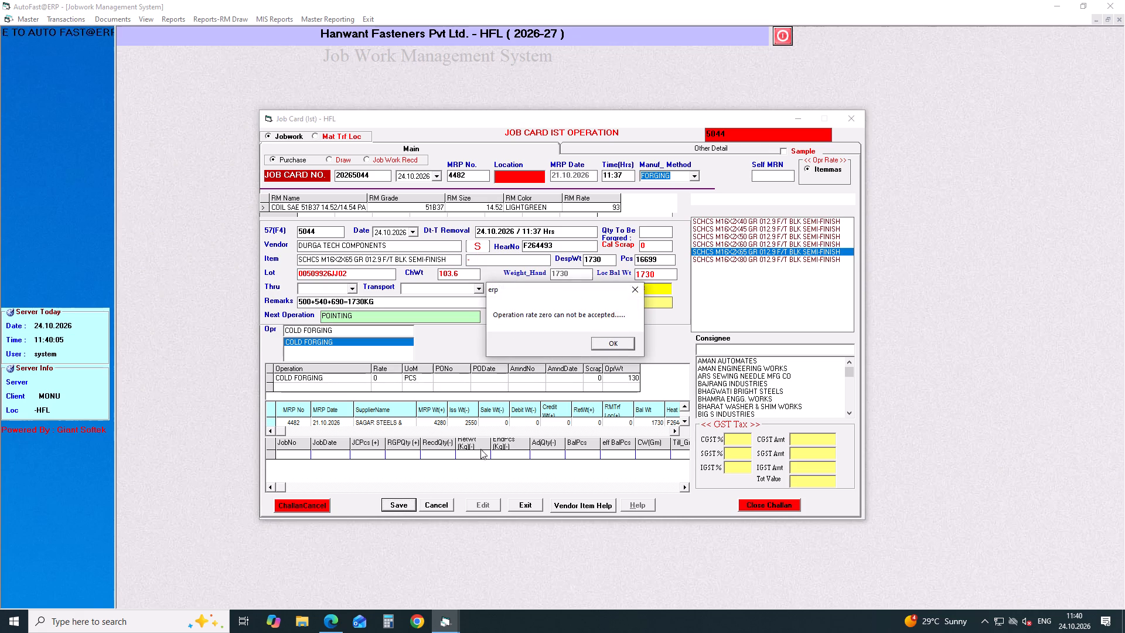
left_click(610, 343)
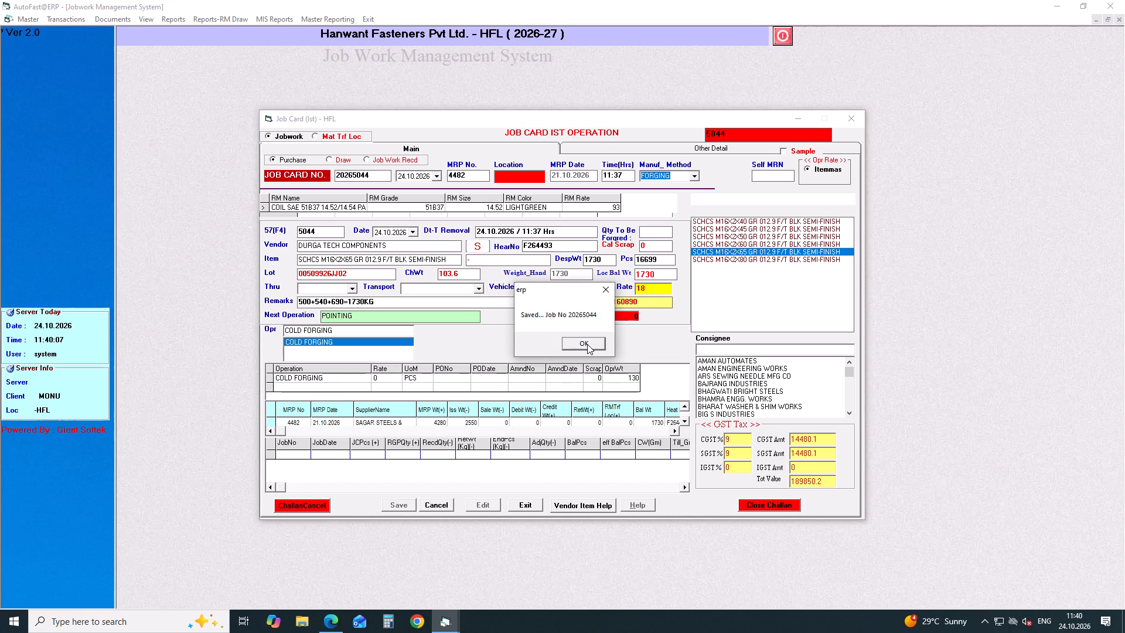
left_click(587, 344)
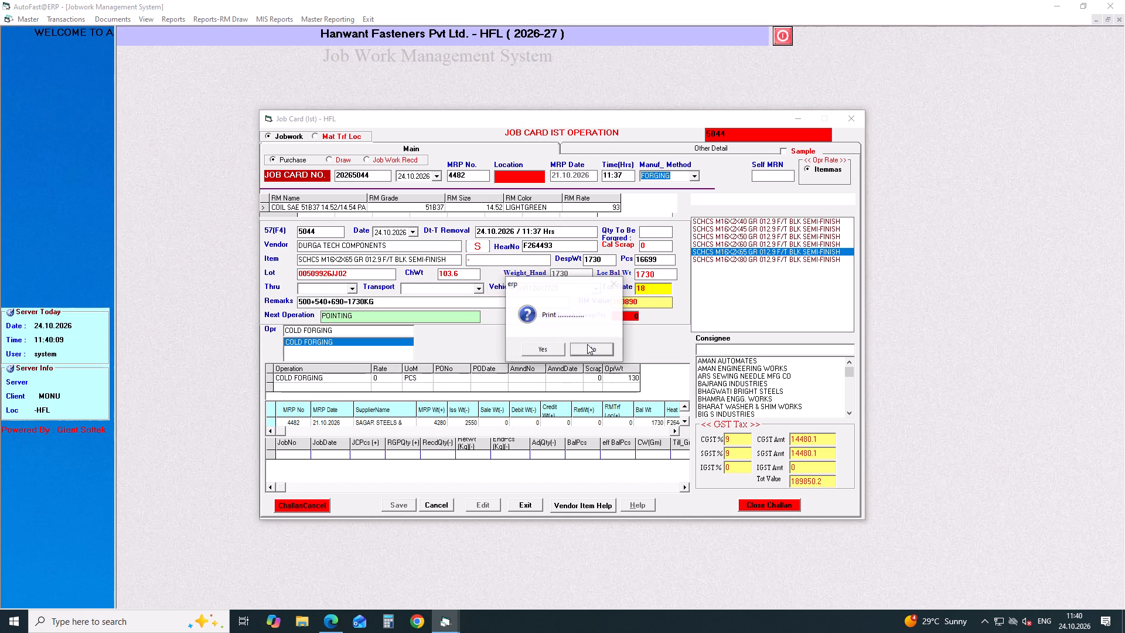
Print the vendor challan of the saved job card with the number of copies set to 4.
left_click(549, 355)
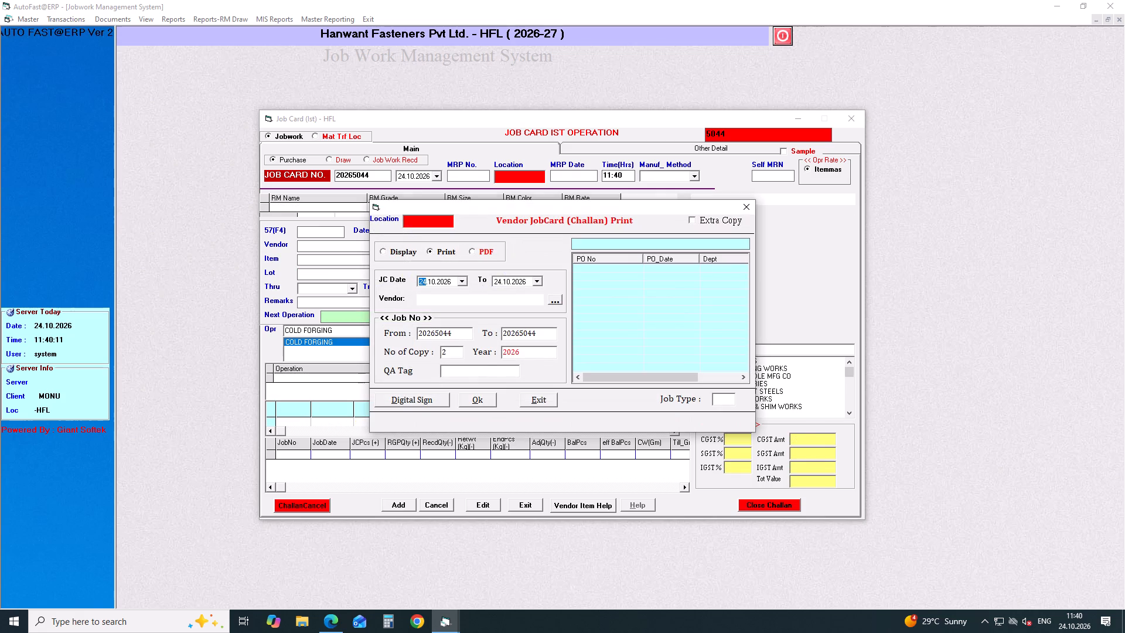
left_click(455, 356)
key("BackSpace")
key("4")
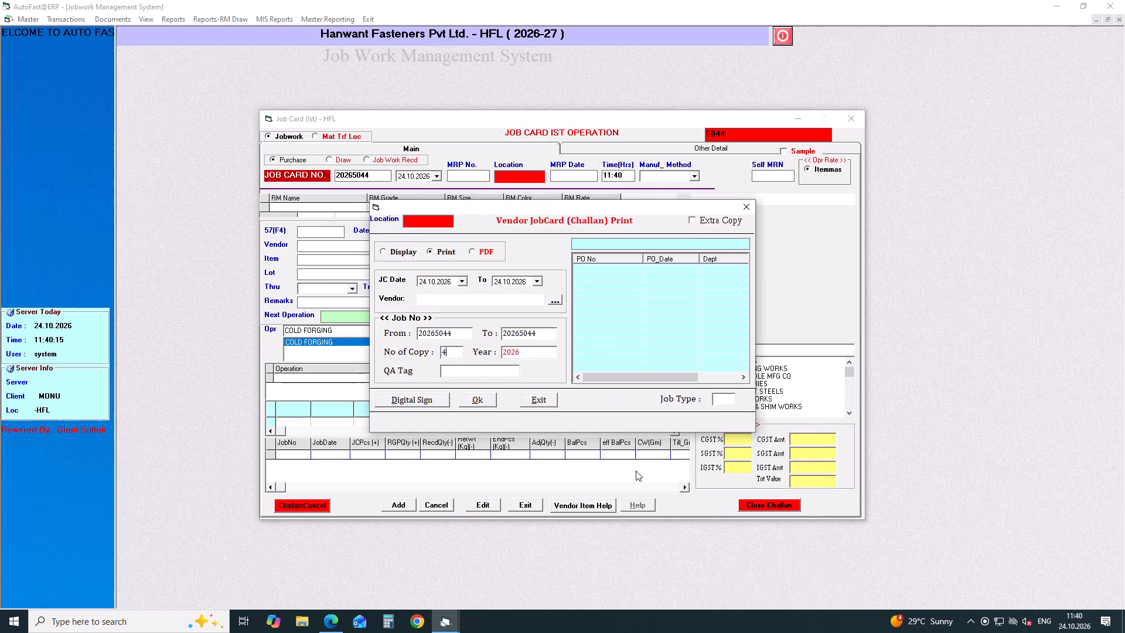
left_click(472, 403)
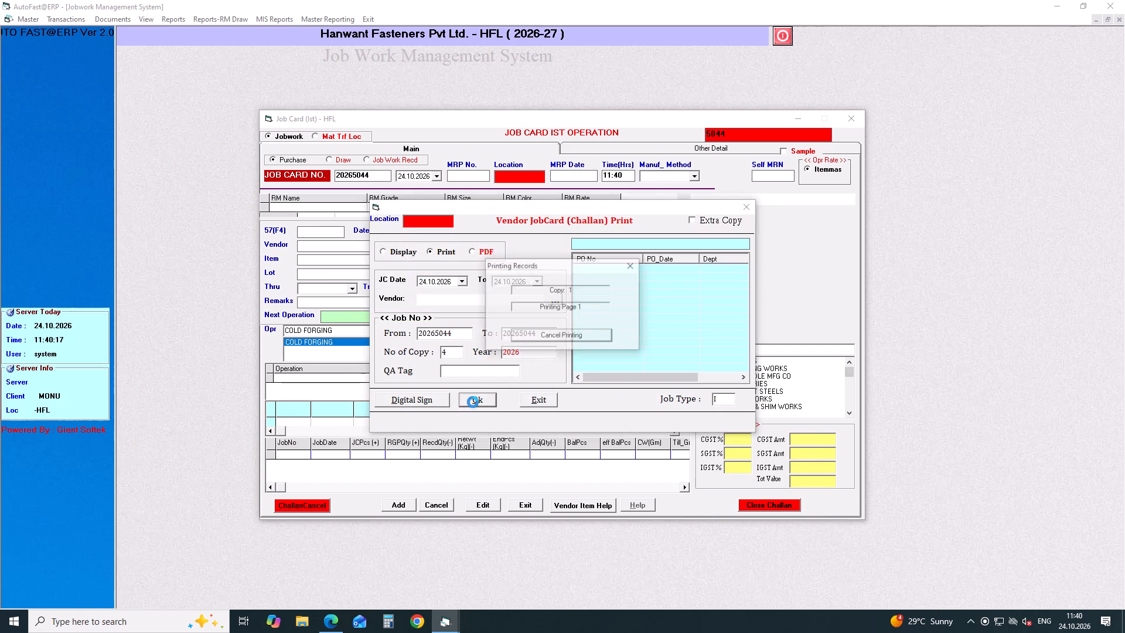
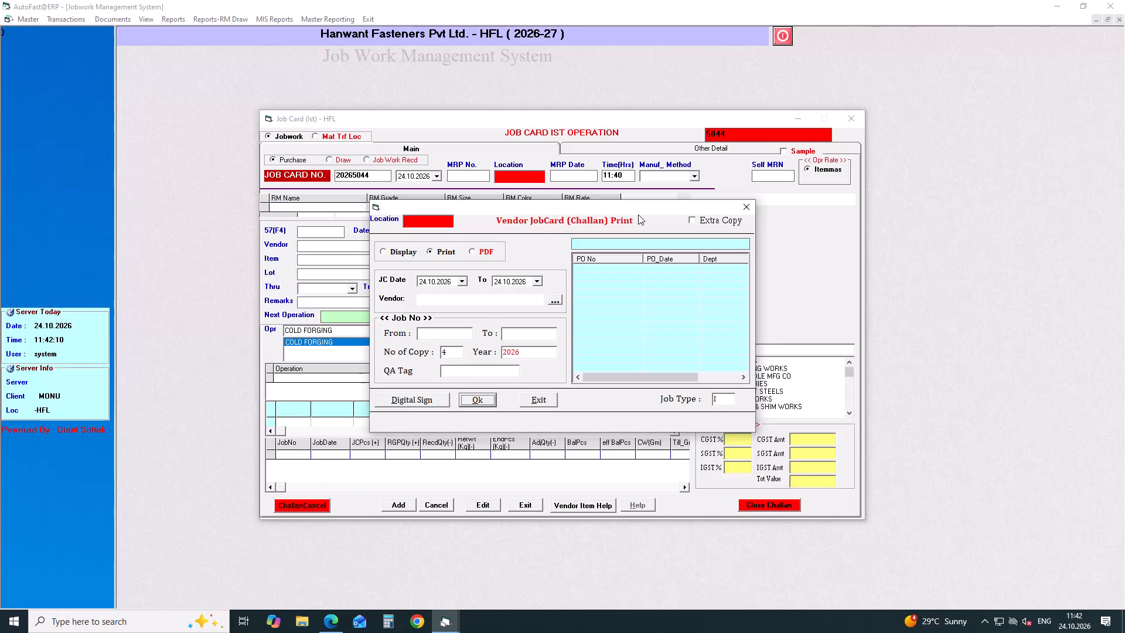
Close the vendor challan print window and the first-operation job card form.
left_click(741, 210)
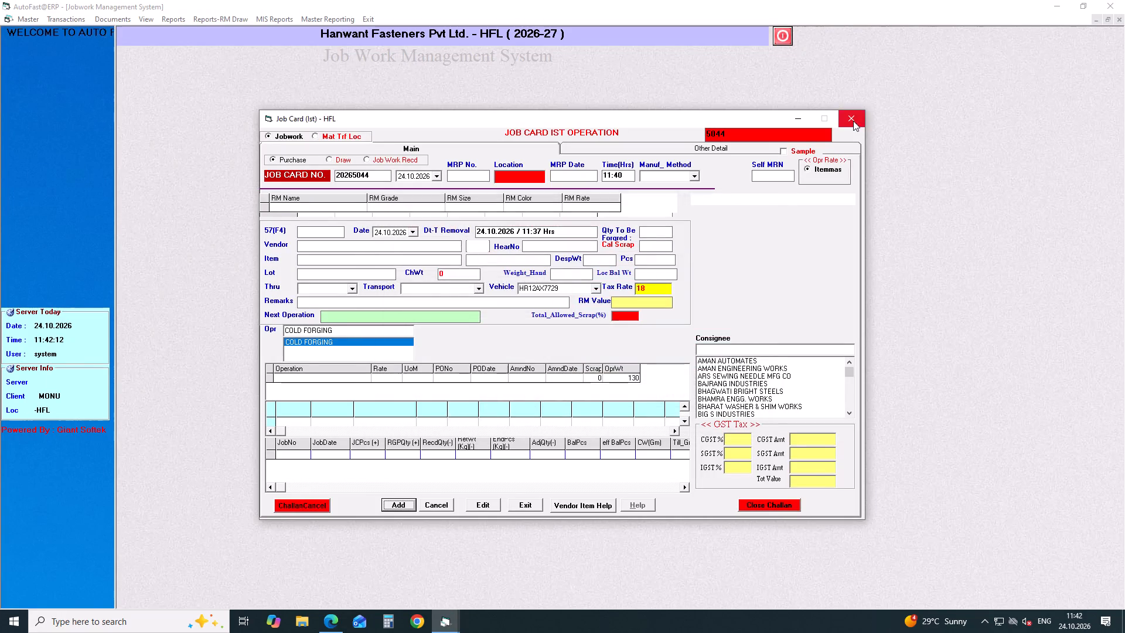
left_click(853, 121)
Create the e-waybill JSON for job outward challans 5043 to 5044 and close the JSON form.
left_click(119, 21)
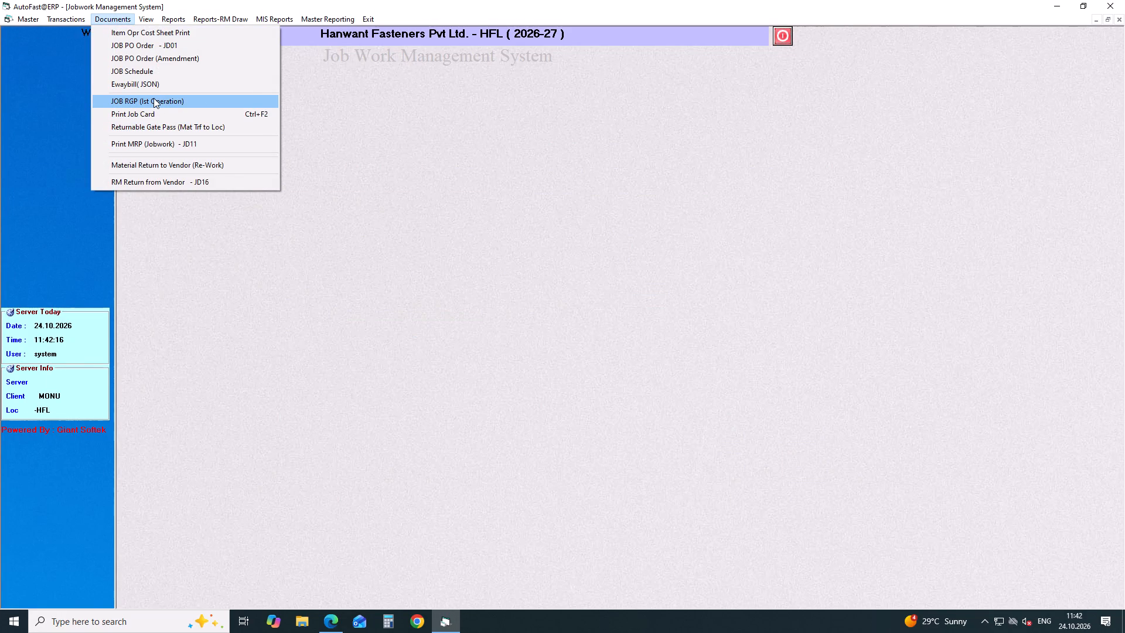
left_click_drag(154, 98, 155, 86)
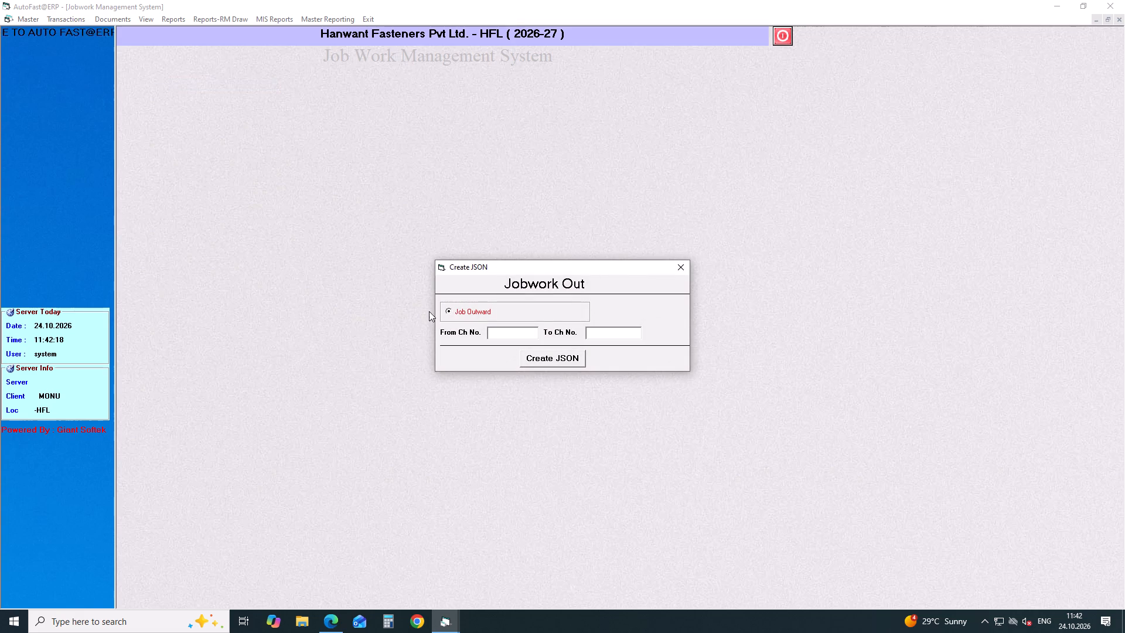
type("5043")
key("Return")
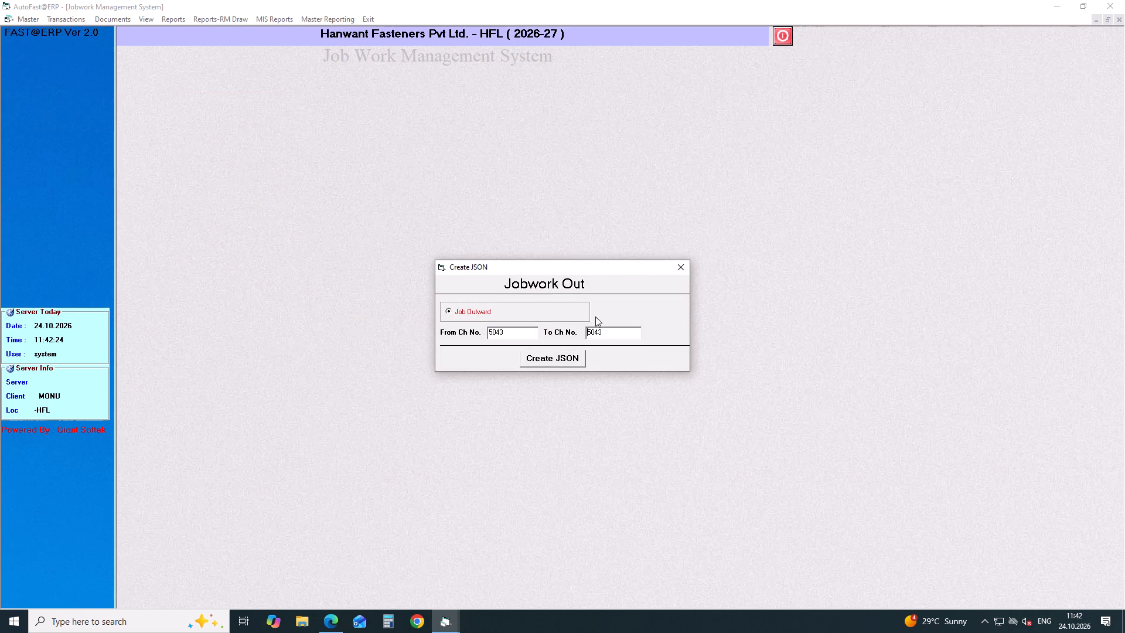
left_click(604, 334)
key("BackSpace")
key("4")
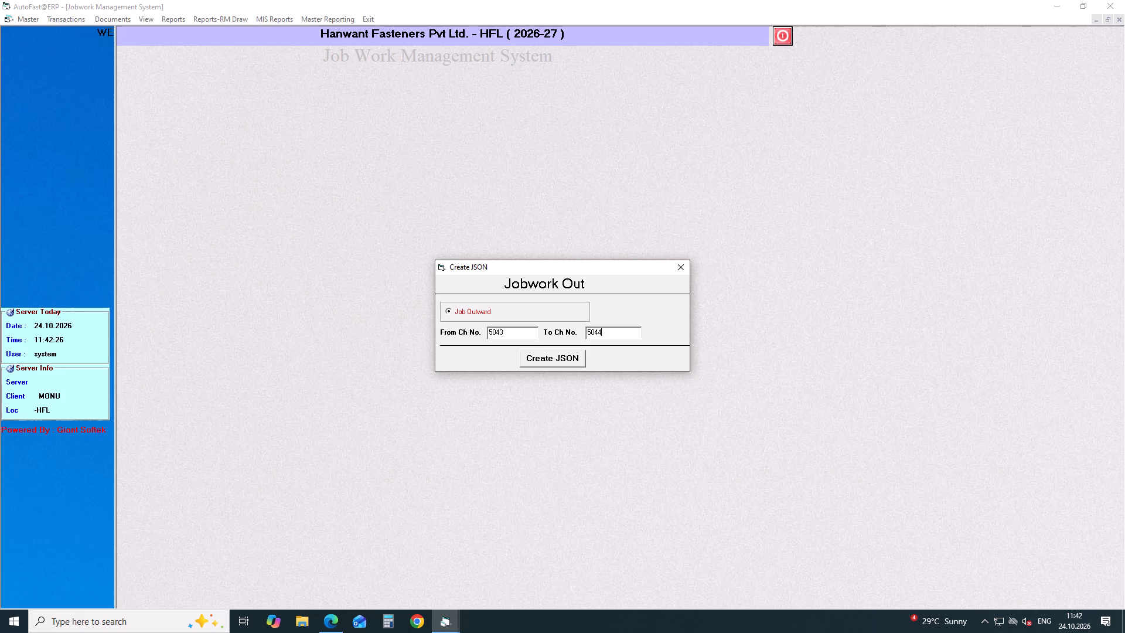
key("Return")
left_click(557, 356)
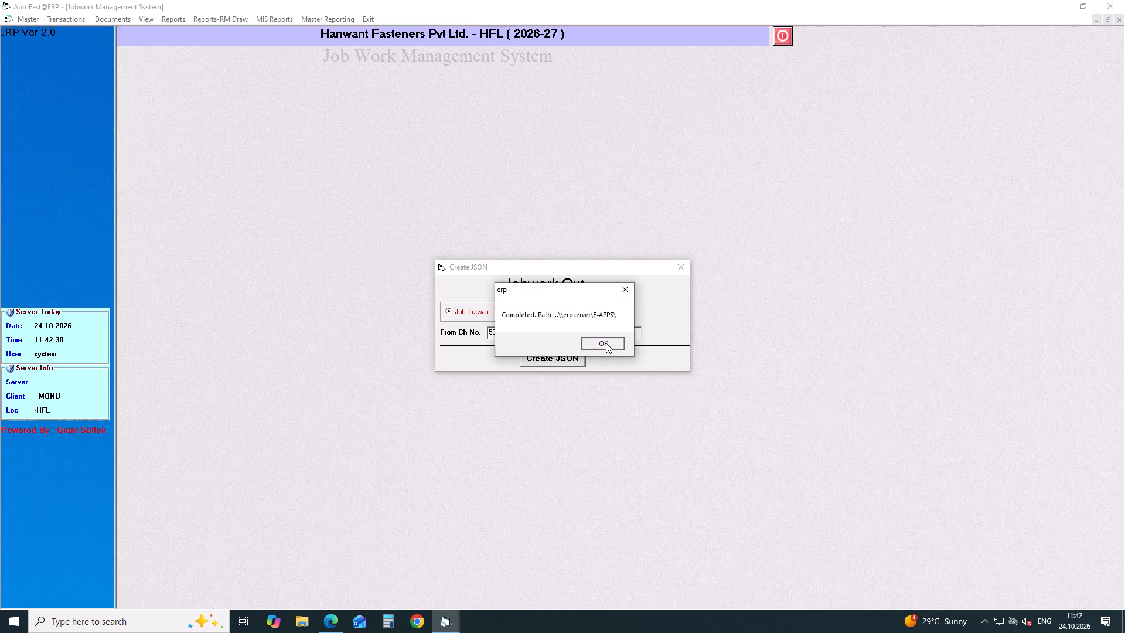
left_click(606, 343)
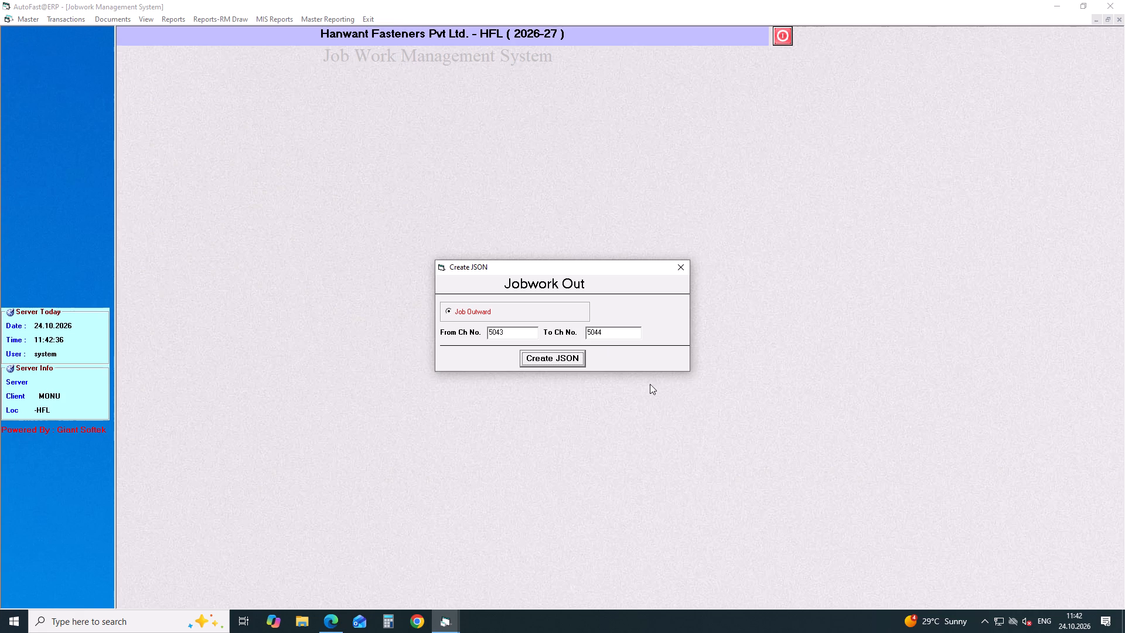
left_click(676, 269)
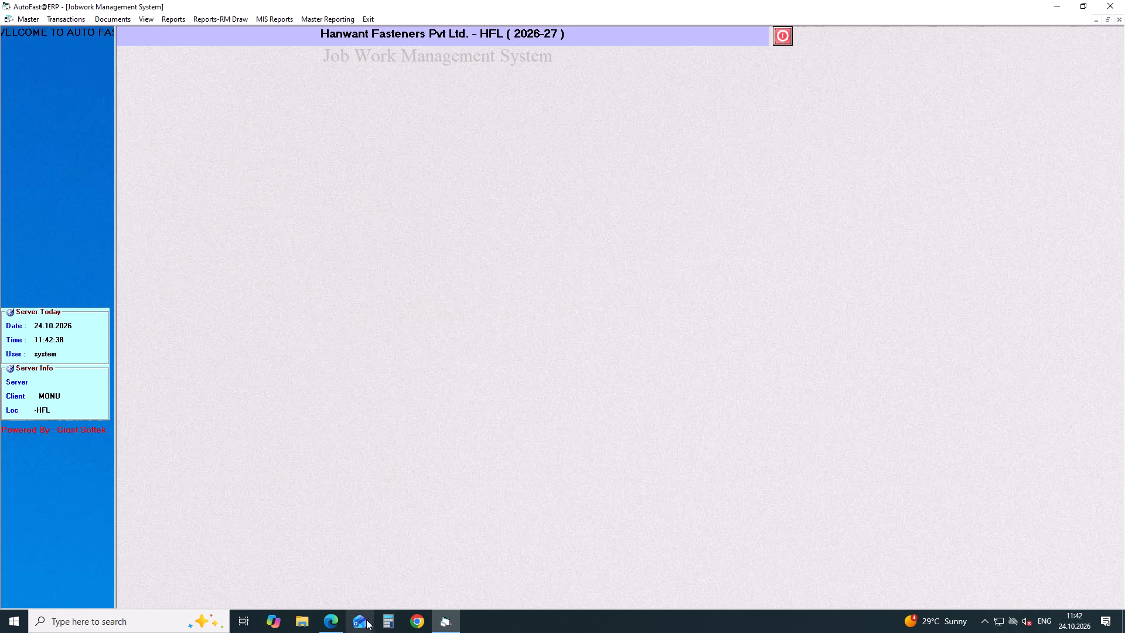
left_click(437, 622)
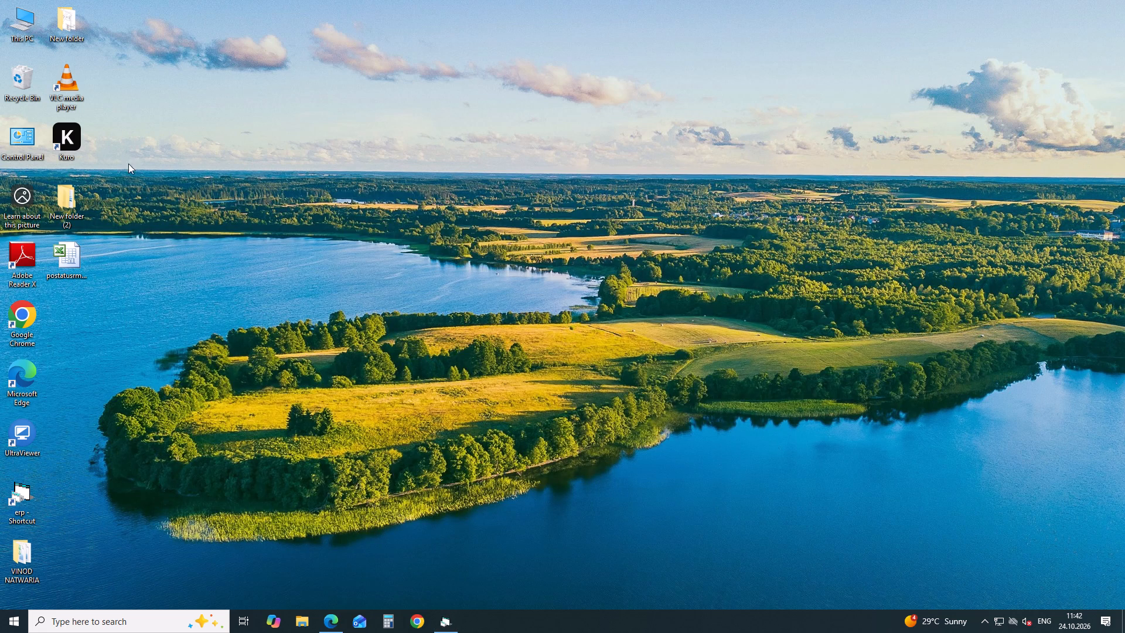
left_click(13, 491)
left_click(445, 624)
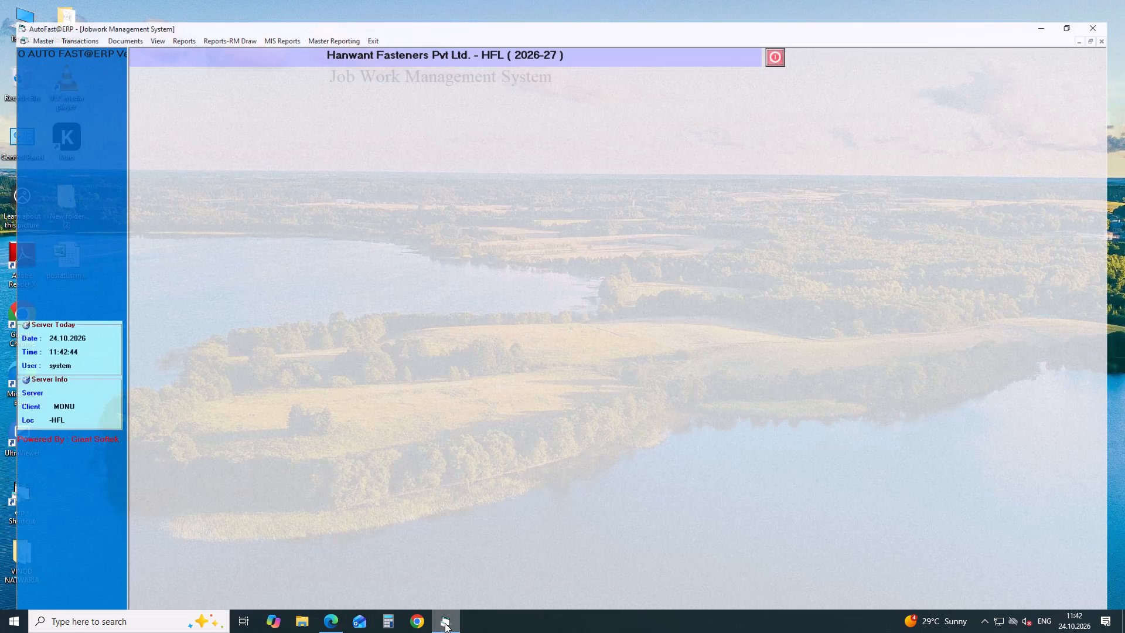
Leave the Job Work System and open the Production Management module.
left_click(369, 19)
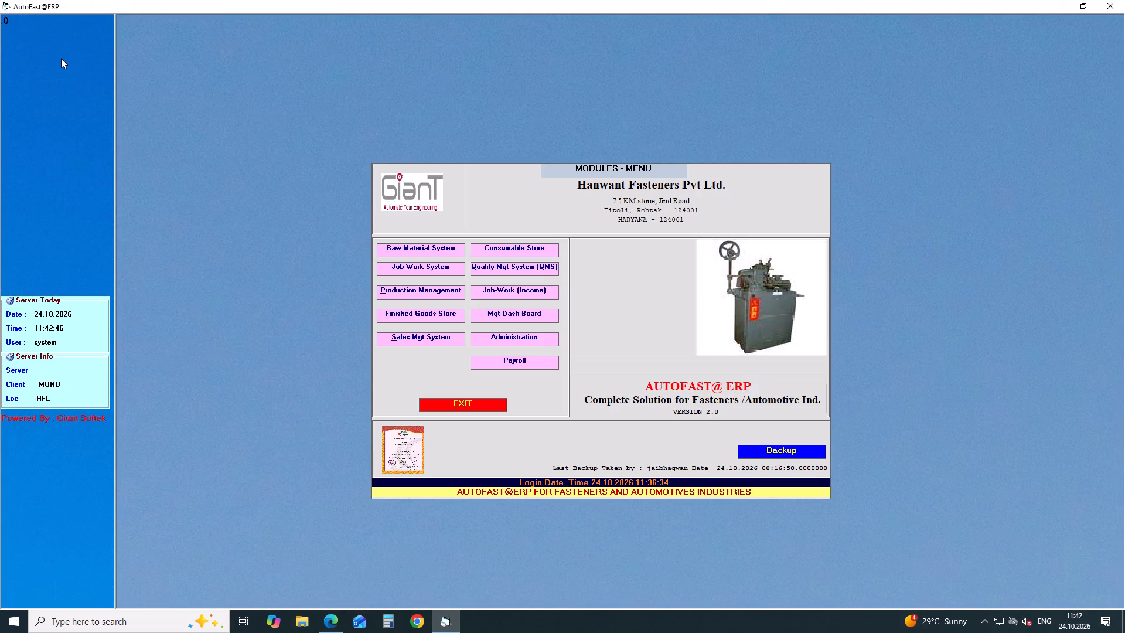
left_click(386, 289)
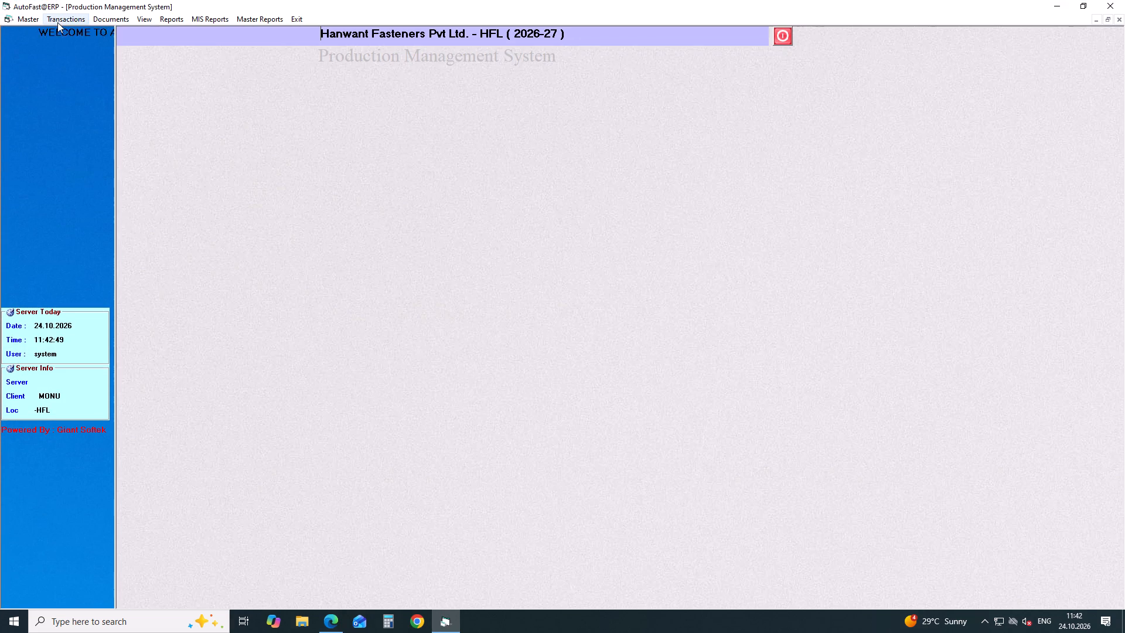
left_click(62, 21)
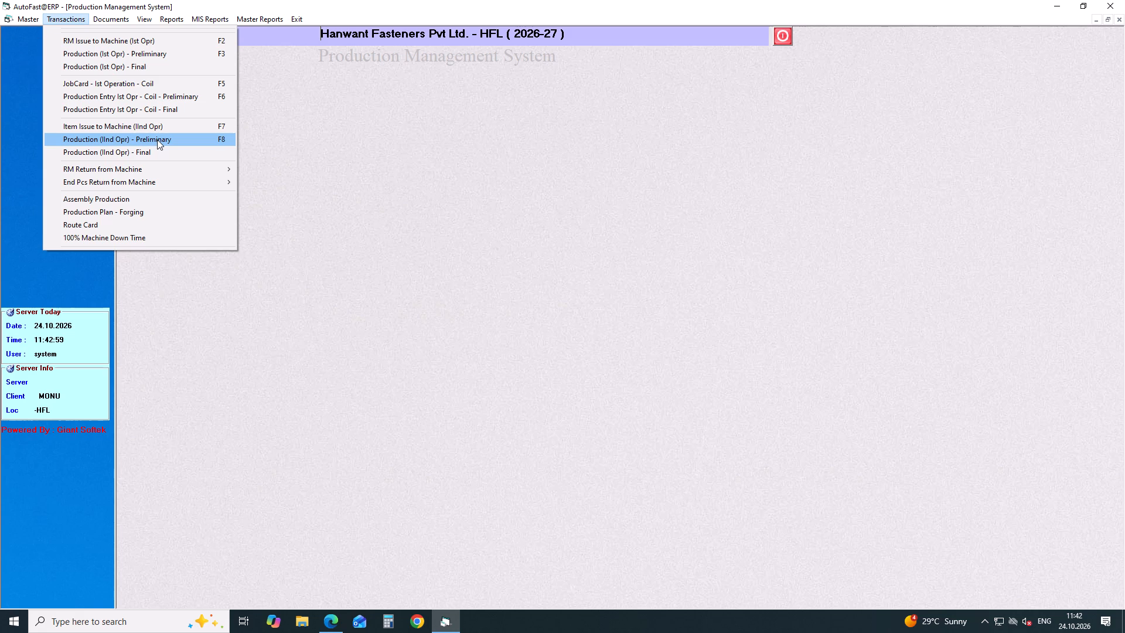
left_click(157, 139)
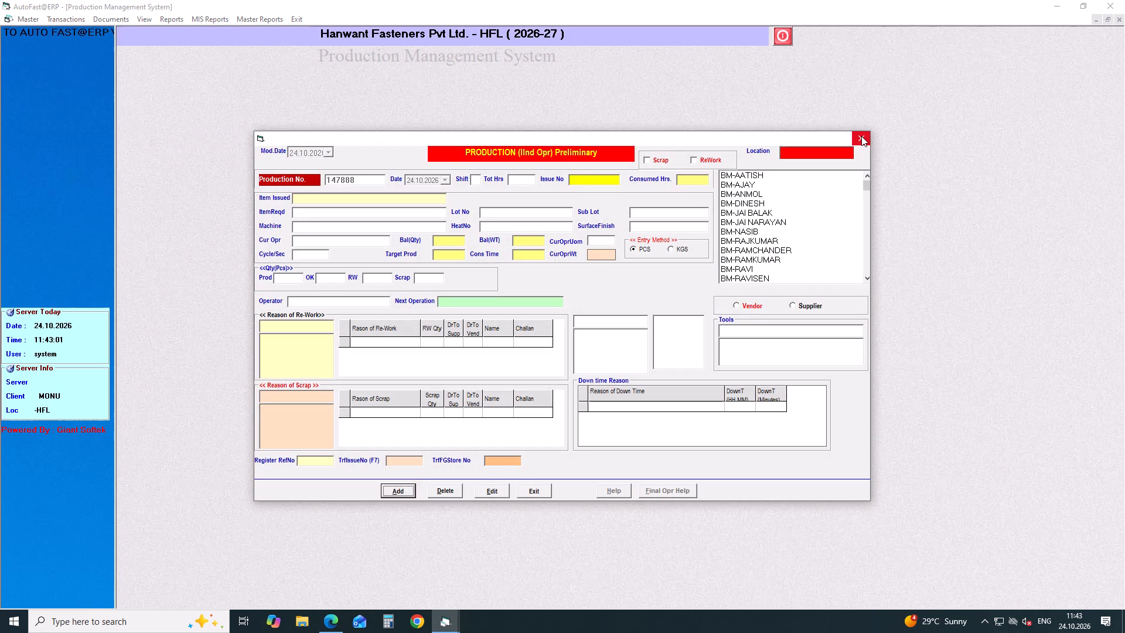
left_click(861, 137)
Delete second-operation item issue number 148280, confirming the deletion, and close the item issue form.
left_click(62, 22)
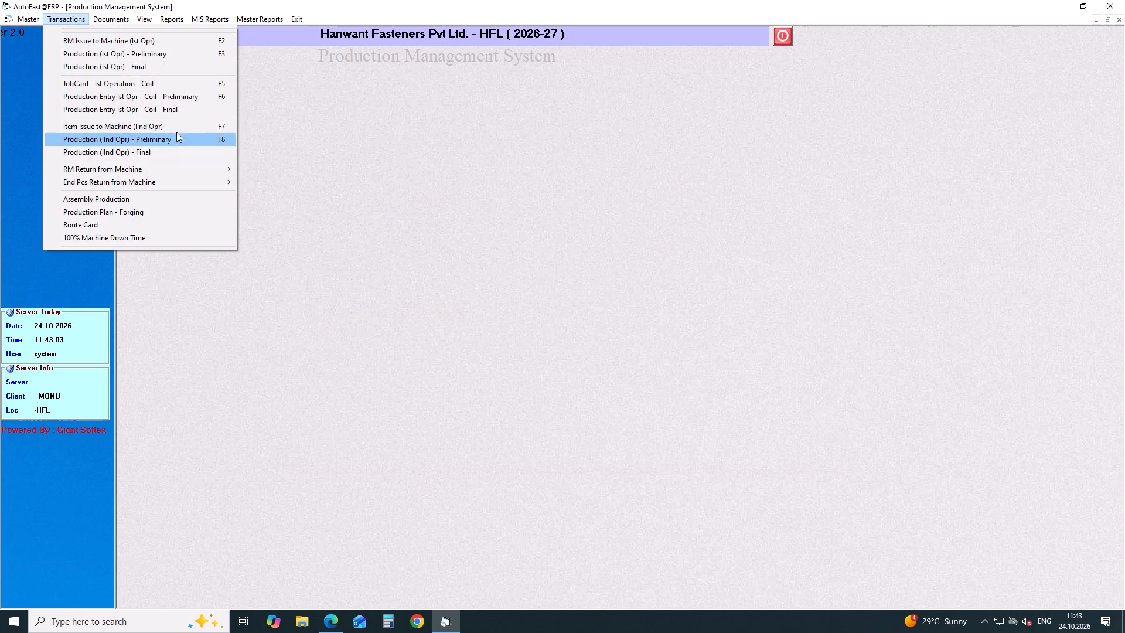
left_click(179, 129)
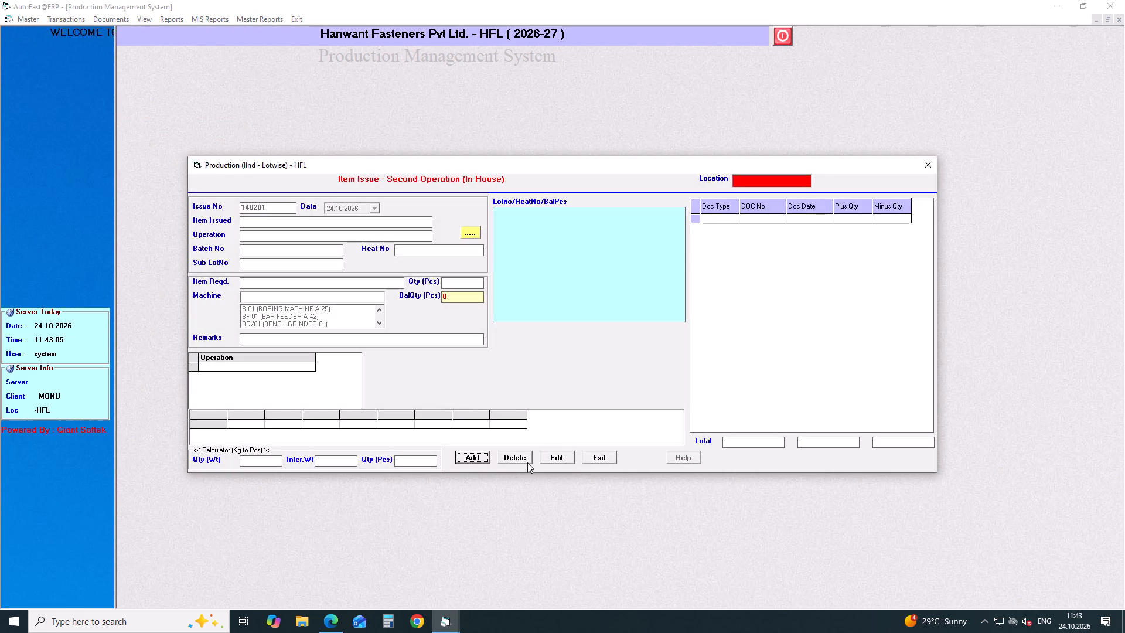
left_click(514, 457)
left_click(272, 202)
left_click(272, 210)
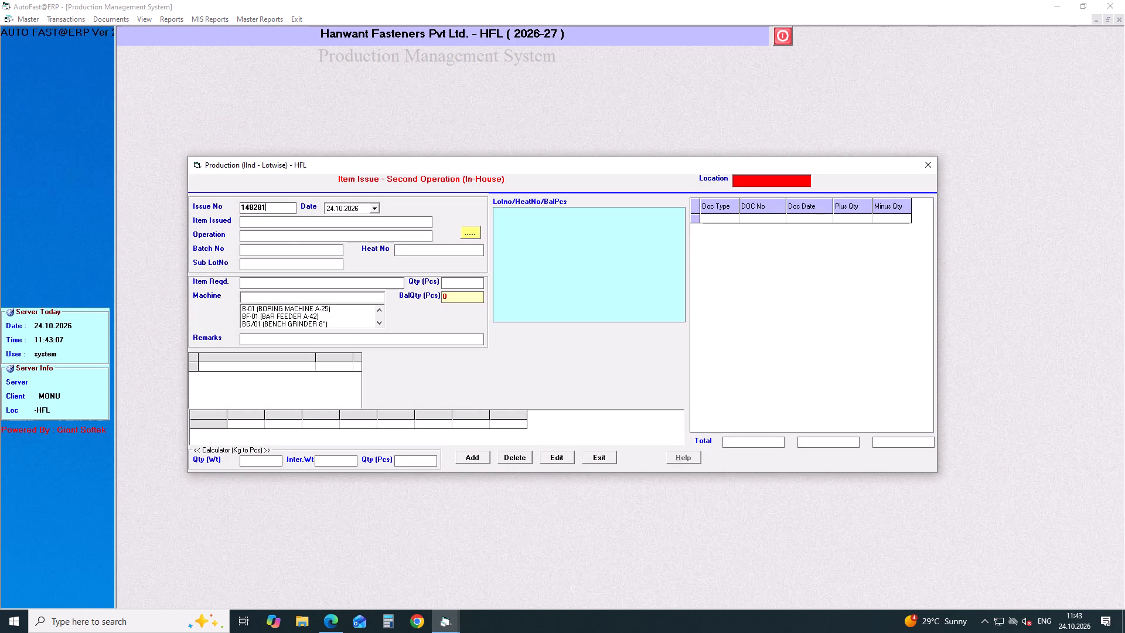
key("BackSpace")
key("BackSpace")
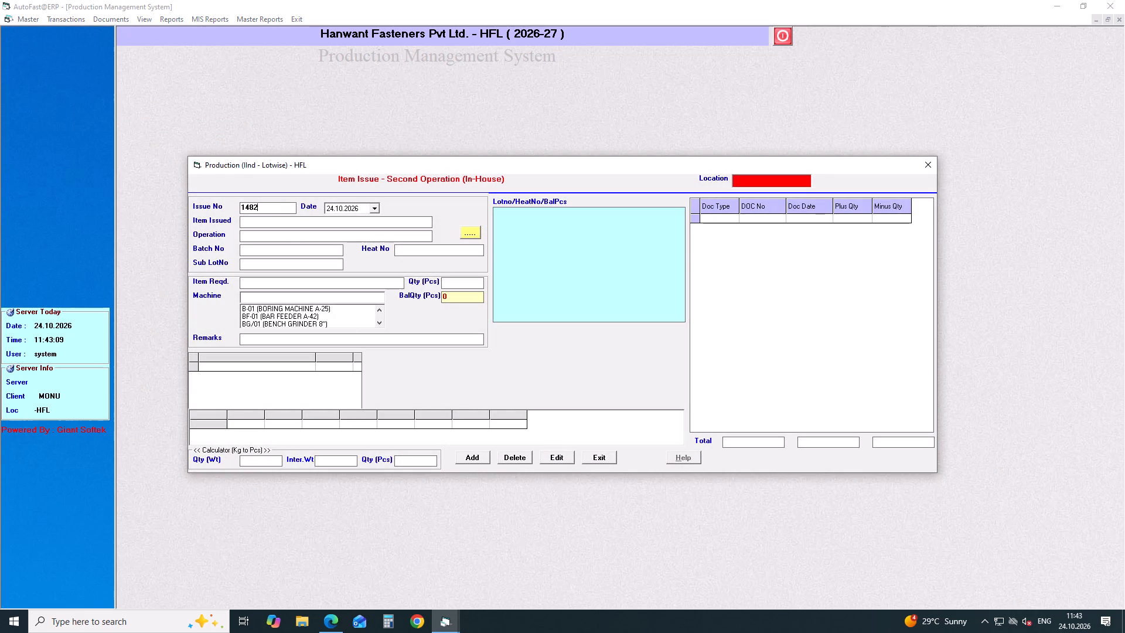
type("80")
key("Return")
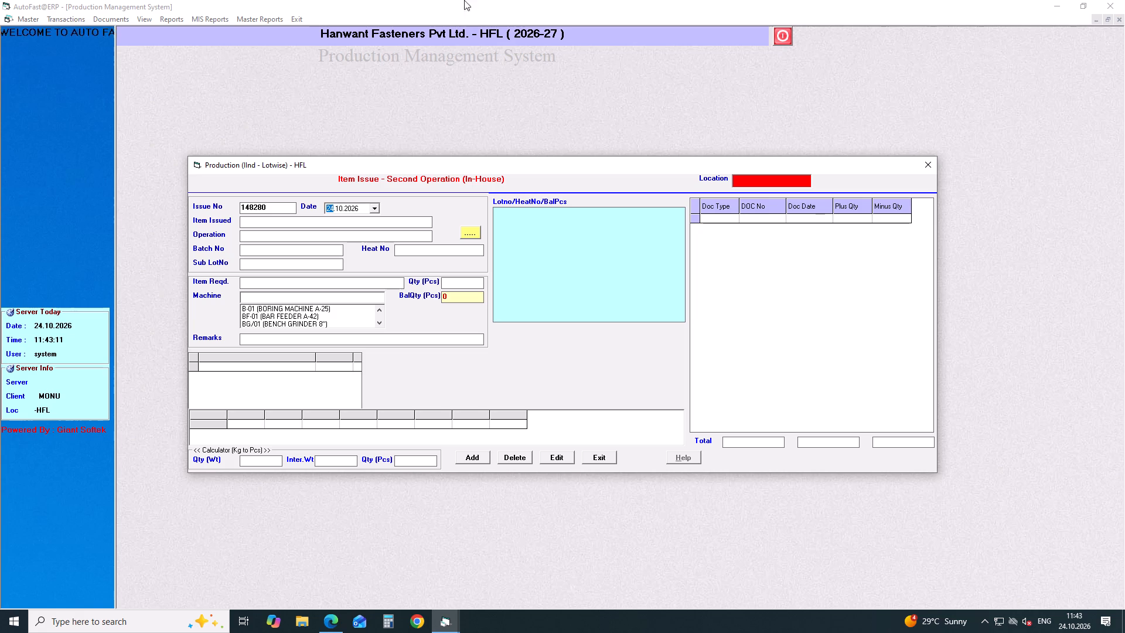
left_click(514, 459)
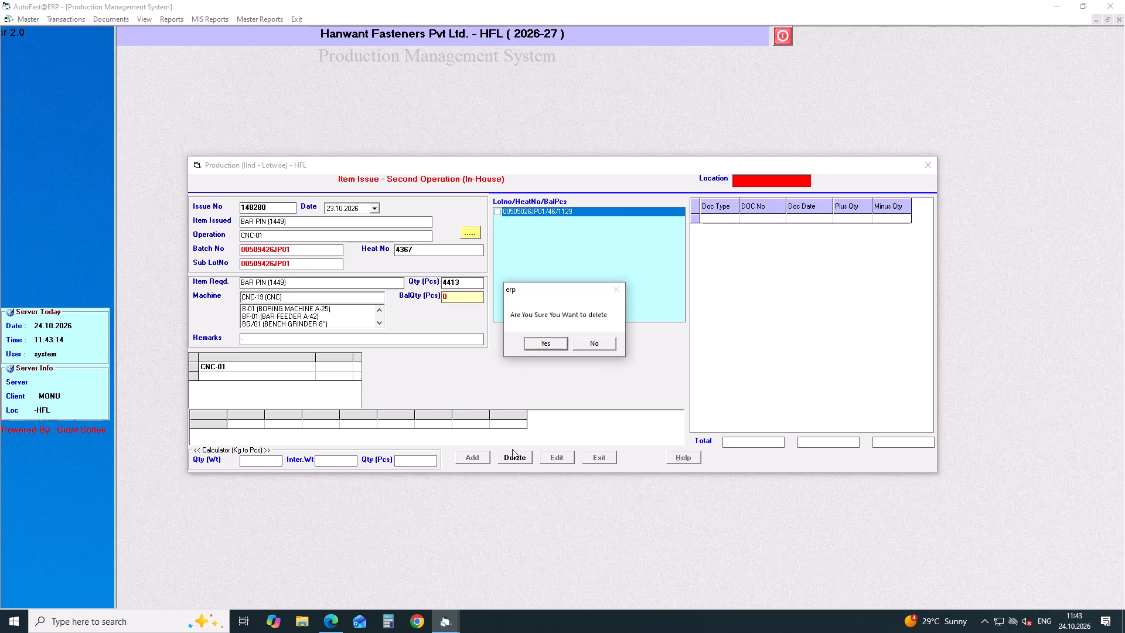
left_click(552, 346)
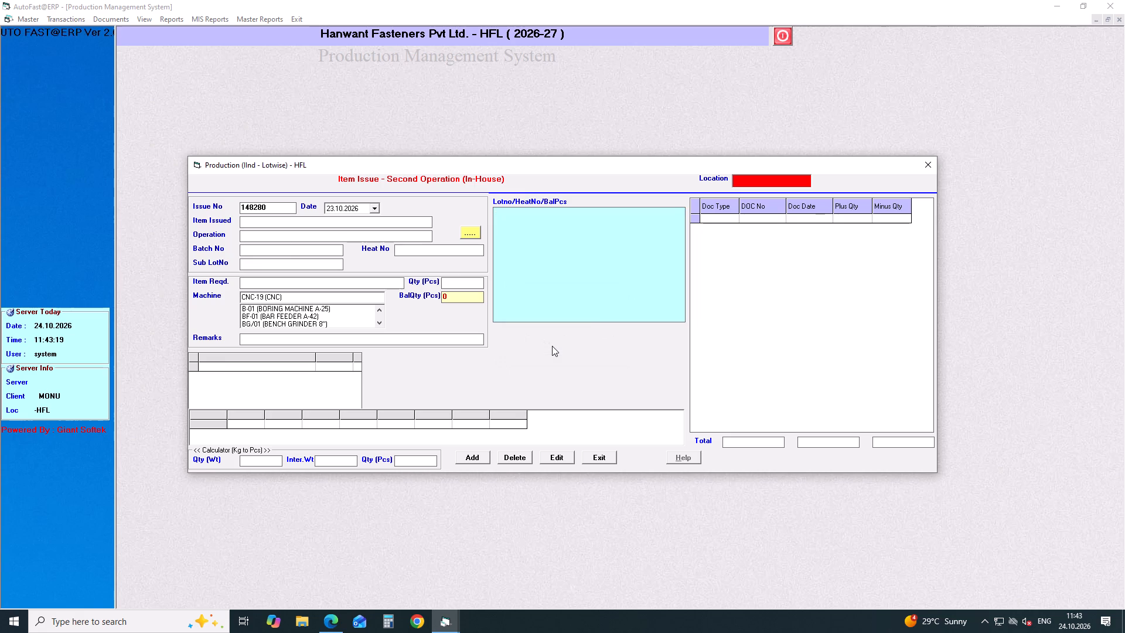
left_click(929, 161)
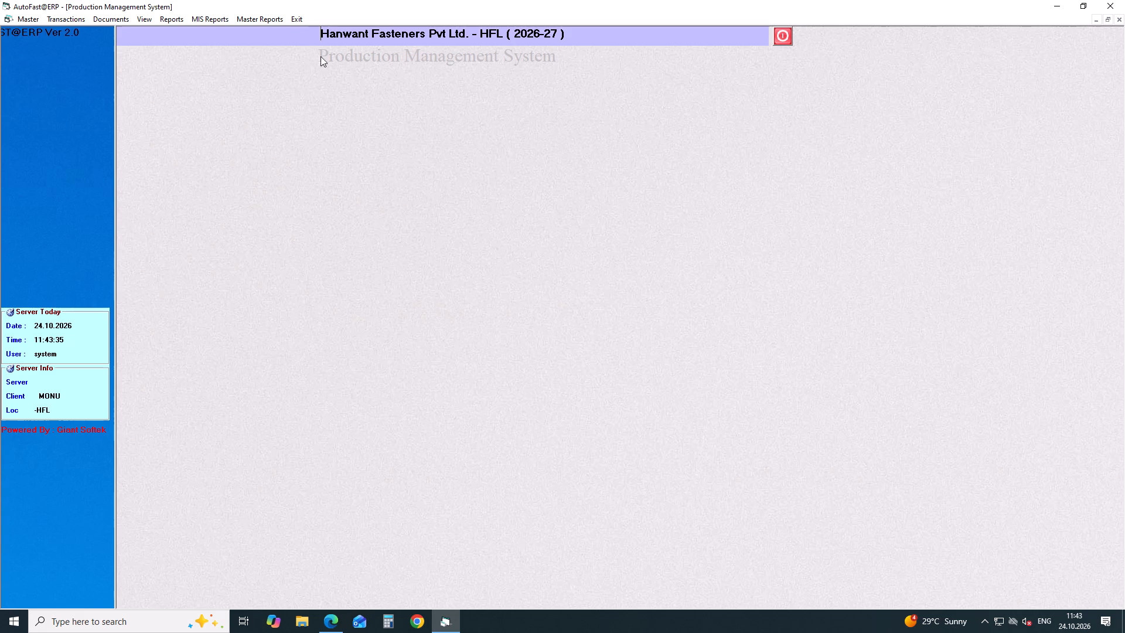
Leave Production Management and return to the Job Work System module.
left_click(299, 20)
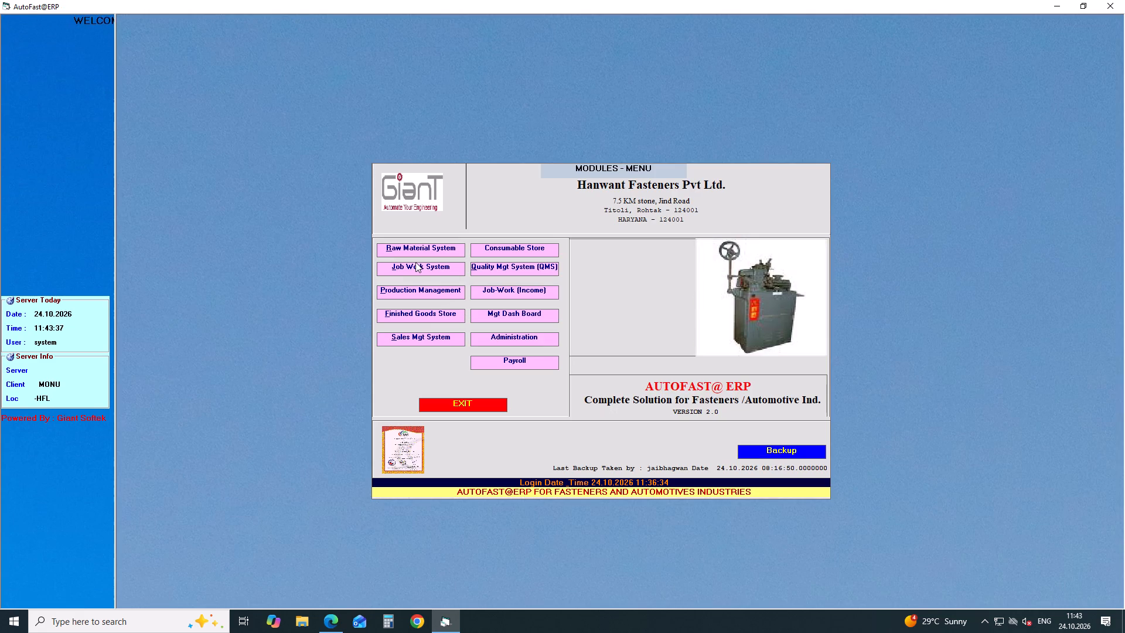
left_click(418, 265)
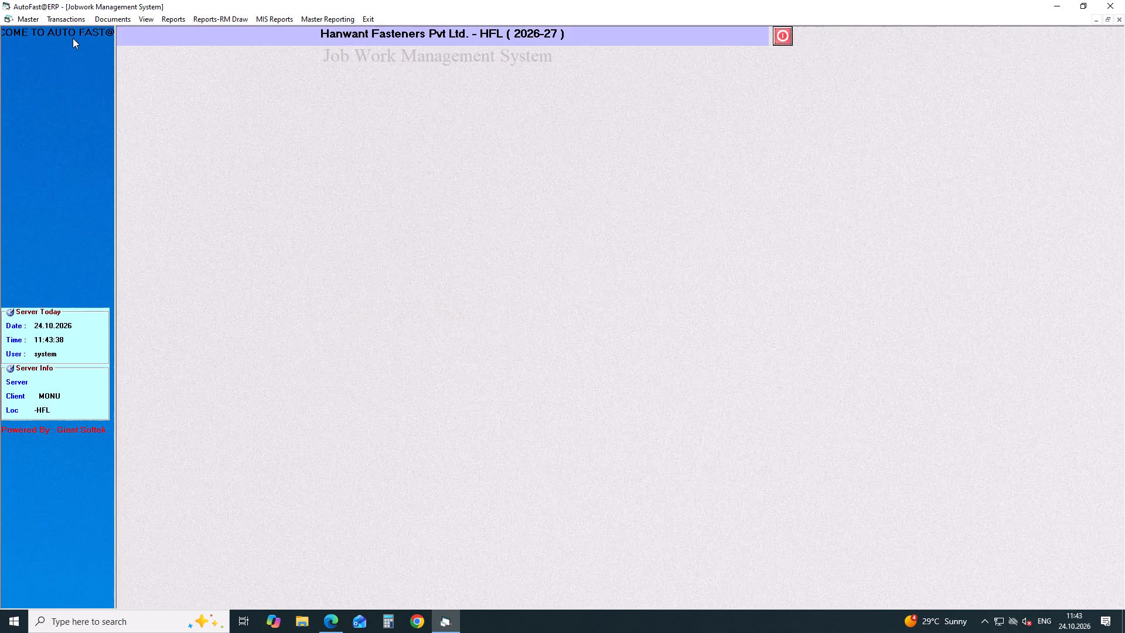
left_click(76, 21)
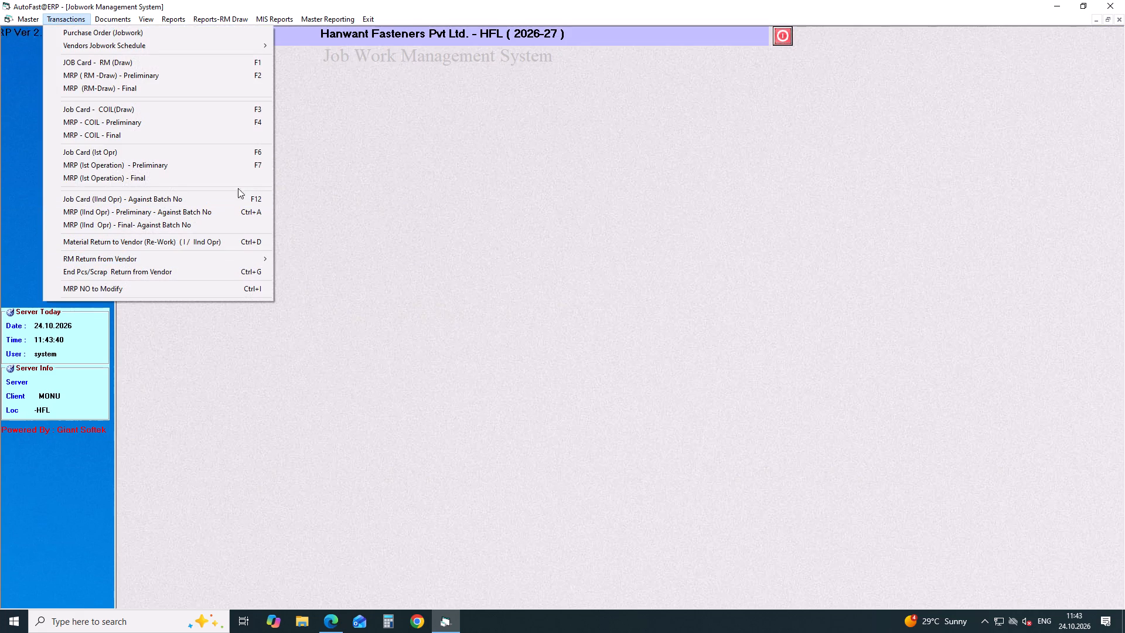
left_click(394, 173)
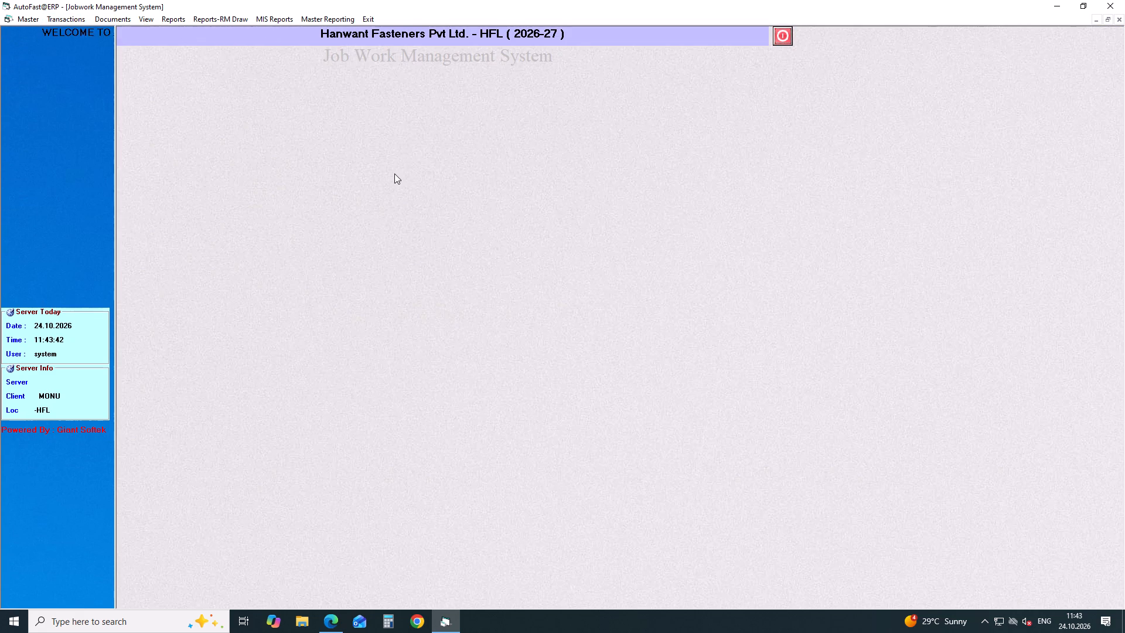
Switch to Google Chrome, search for ewaybill and open the e-Way bill Index result from ewaybillgst.gov.in.
left_click(417, 628)
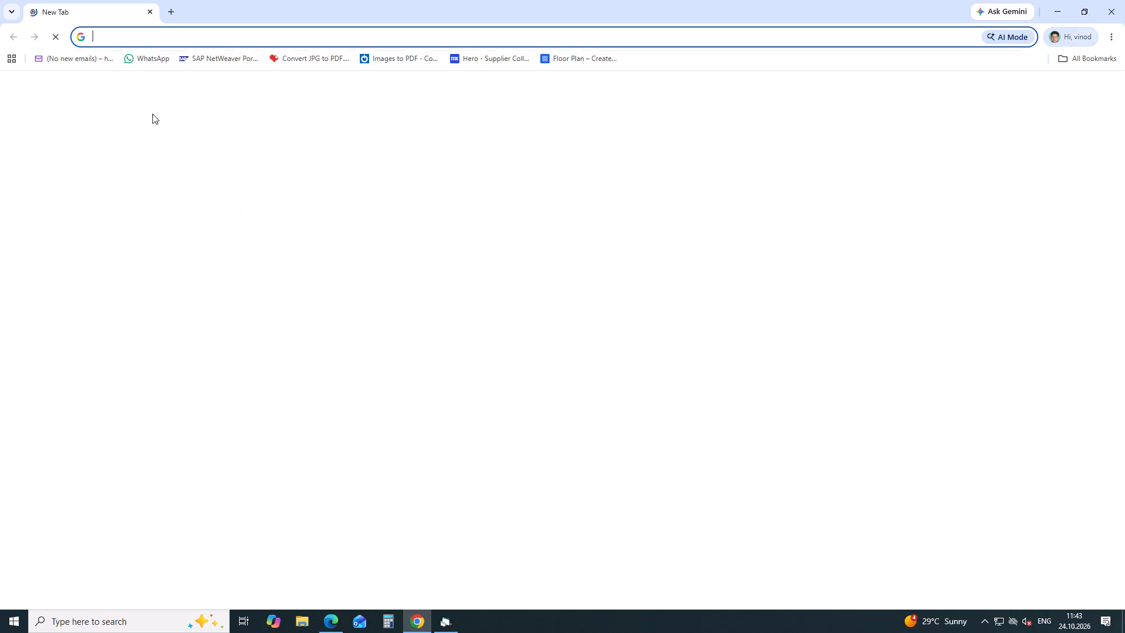
left_click(137, 40)
left_click(129, 57)
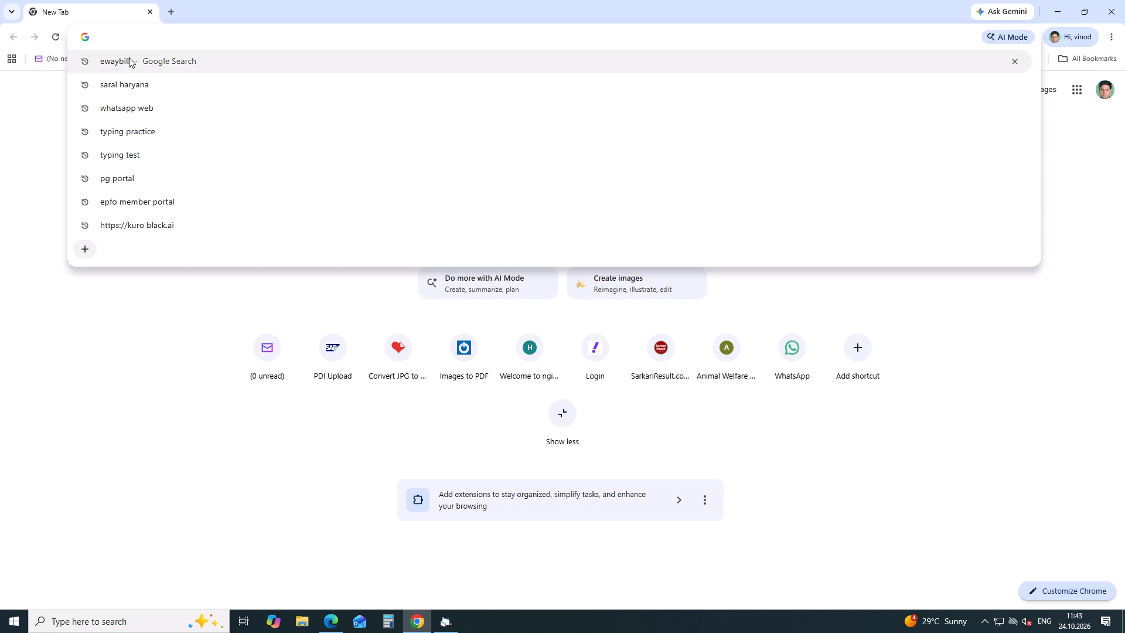
left_click(210, 186)
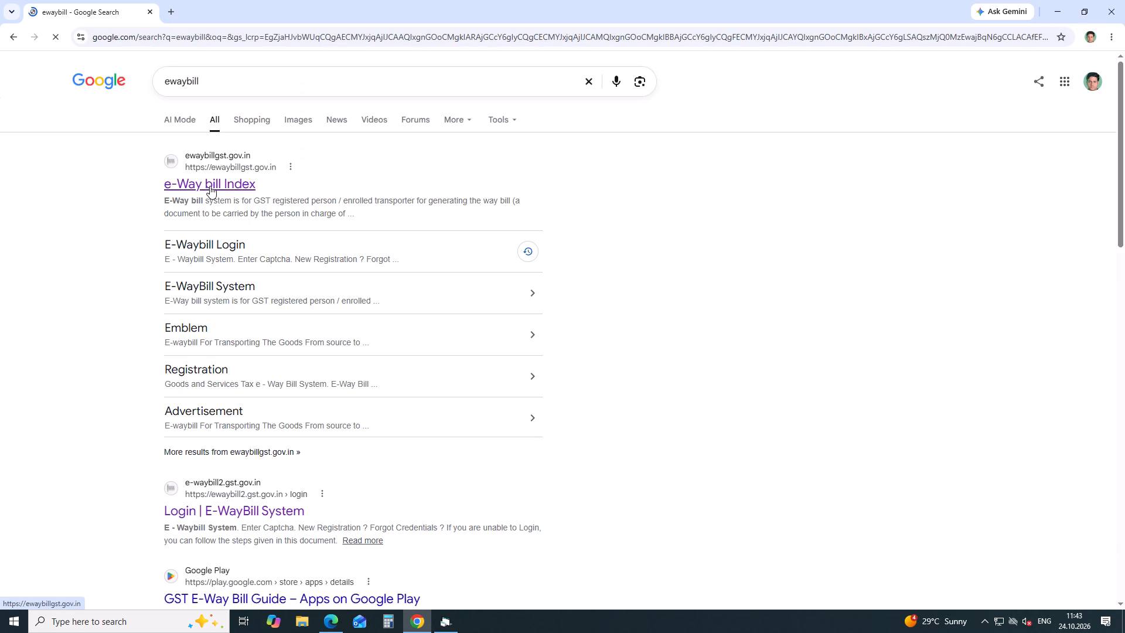
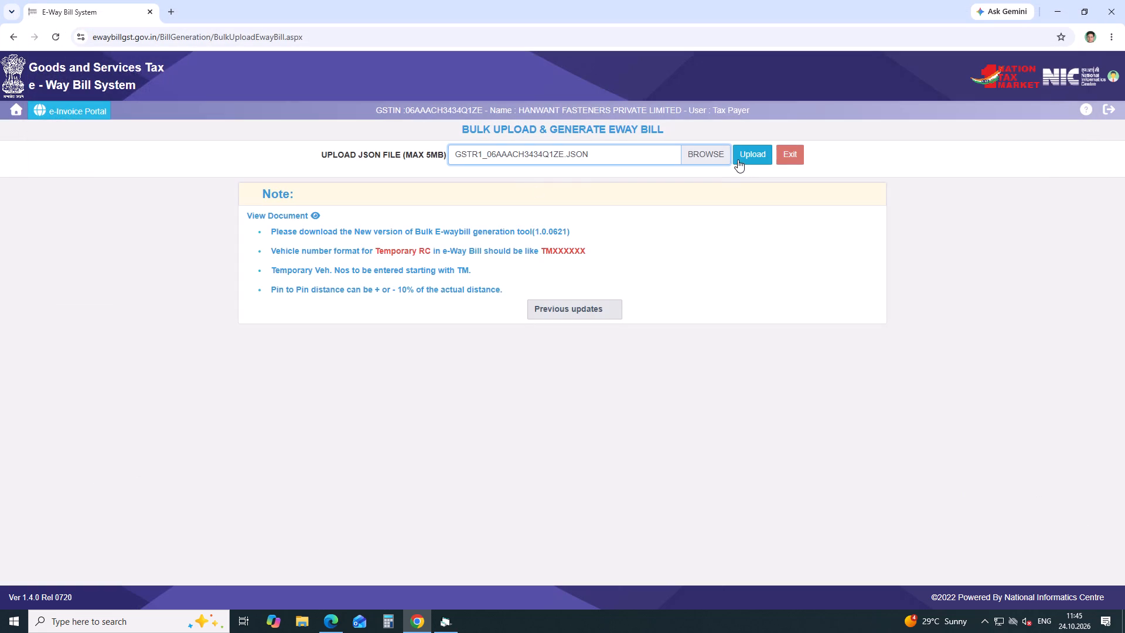
Upload the selected JSON file, accept the document-number alert, and generate the e-way bills for documents 5043 and 5044.
left_click(736, 151)
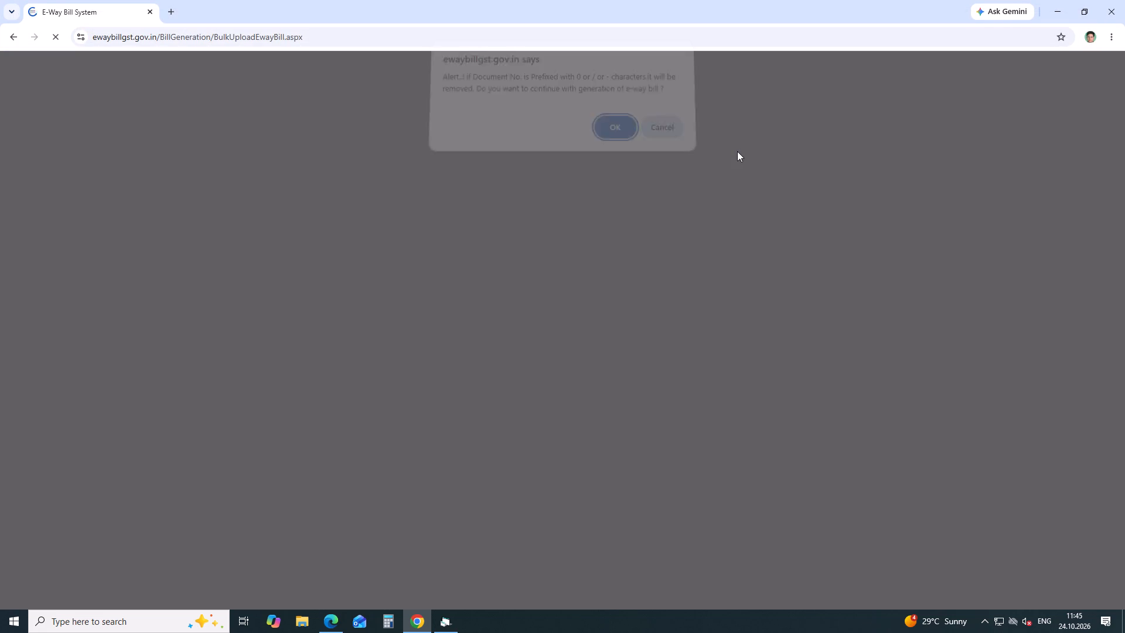
left_click(613, 138)
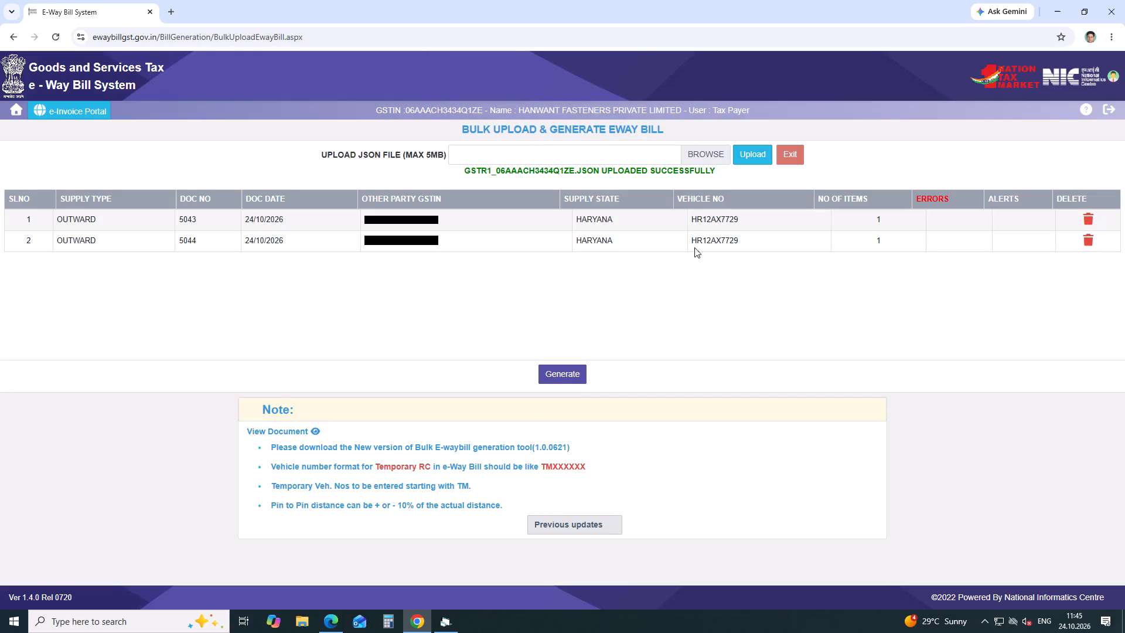
left_click(558, 373)
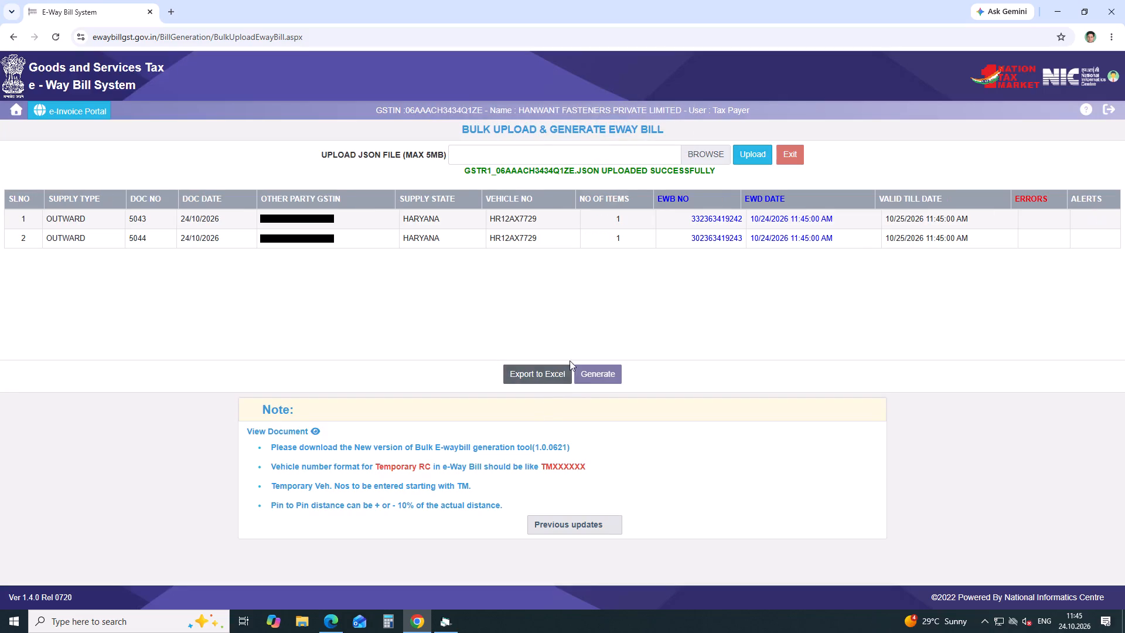
Copy document 5043's e-way bill number, then duplicate the portal tab, resubmit its form and go to the portal home page there.
left_click_drag(744, 222, 643, 215)
key("ctrl+c")
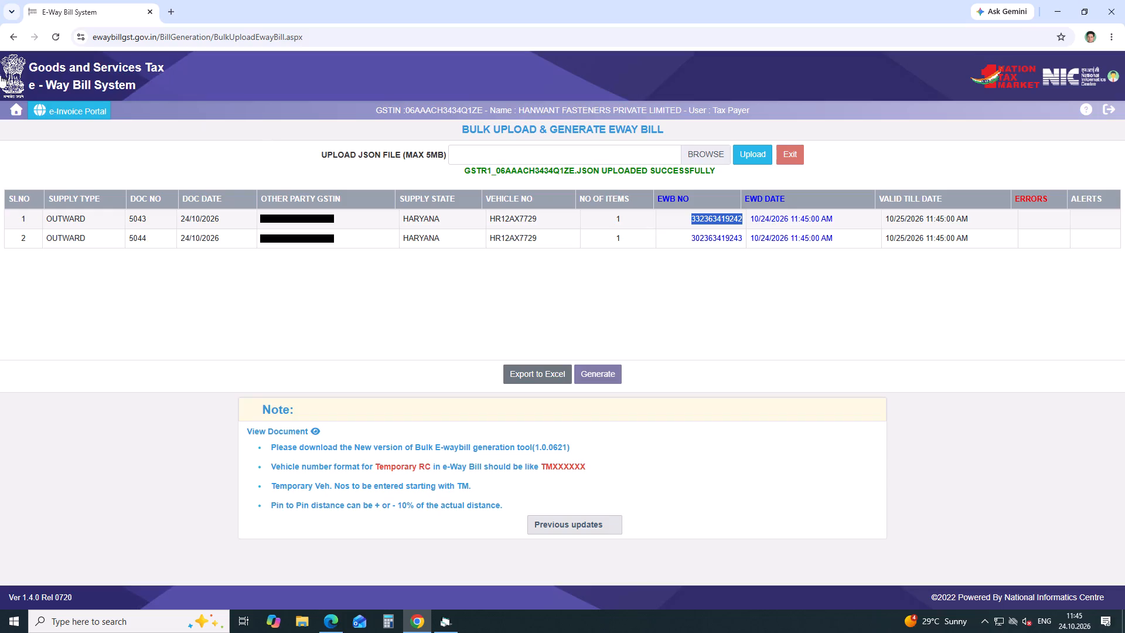
left_click(96, 13)
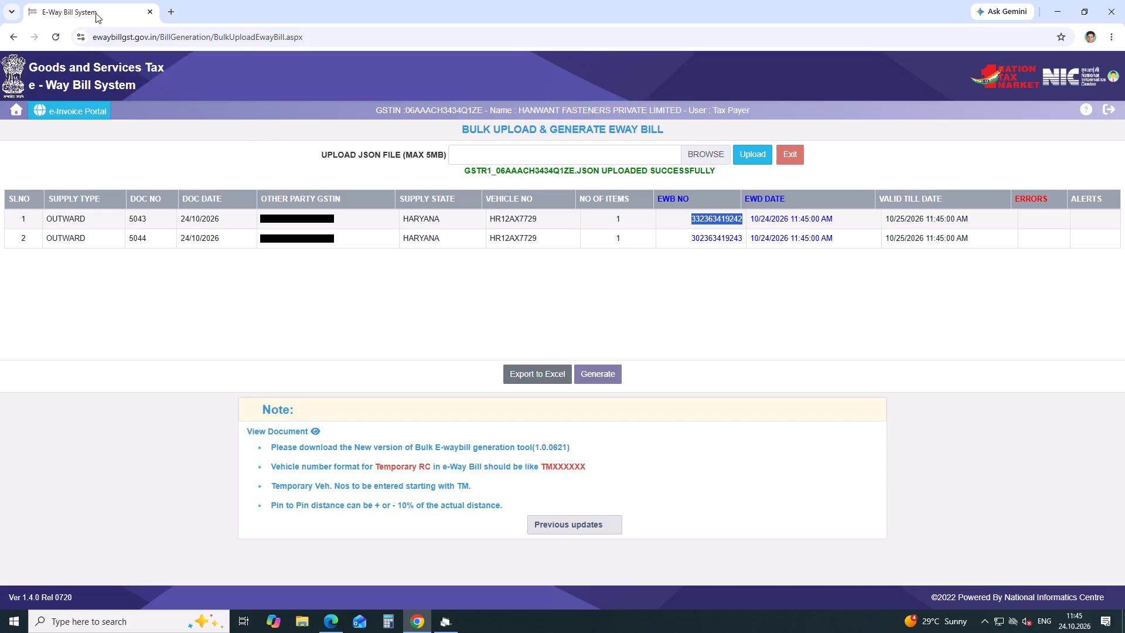
right_click(96, 13)
left_click(159, 125)
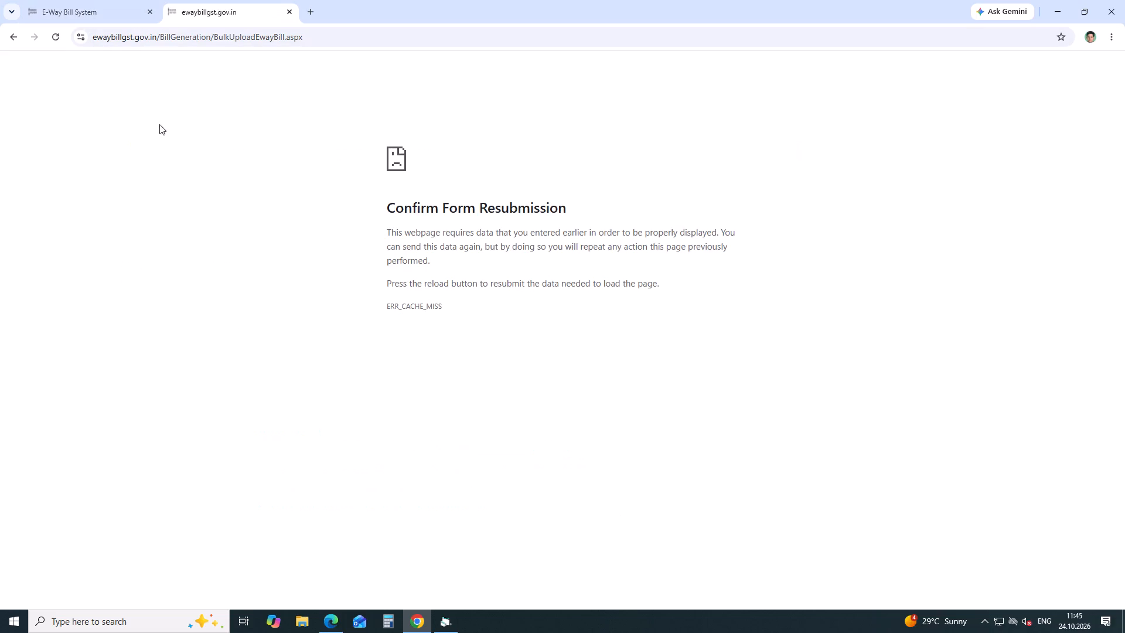
left_click(54, 33)
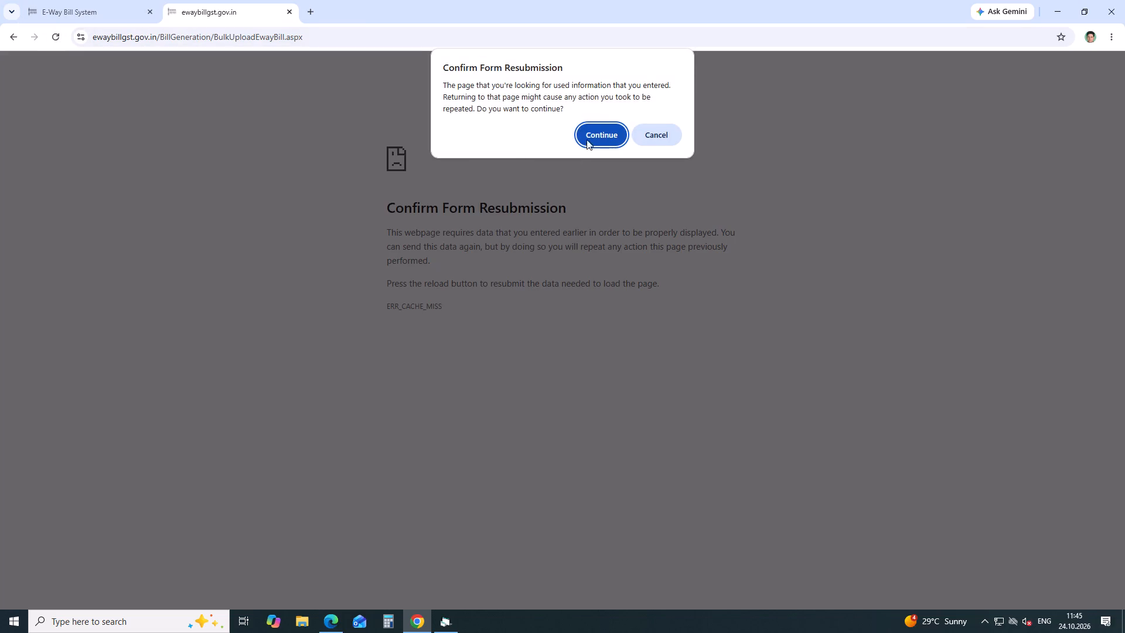
left_click(589, 135)
left_click(15, 110)
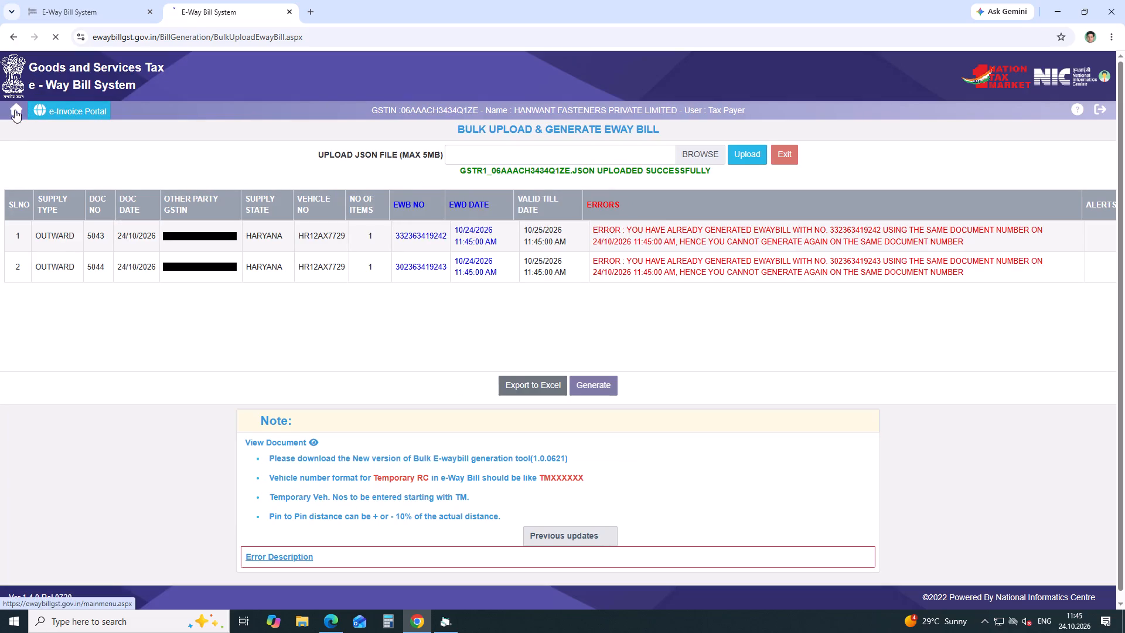
Open document 5043's e-way bill through Print EWB using the copied e-way bill number.
left_click(19, 137)
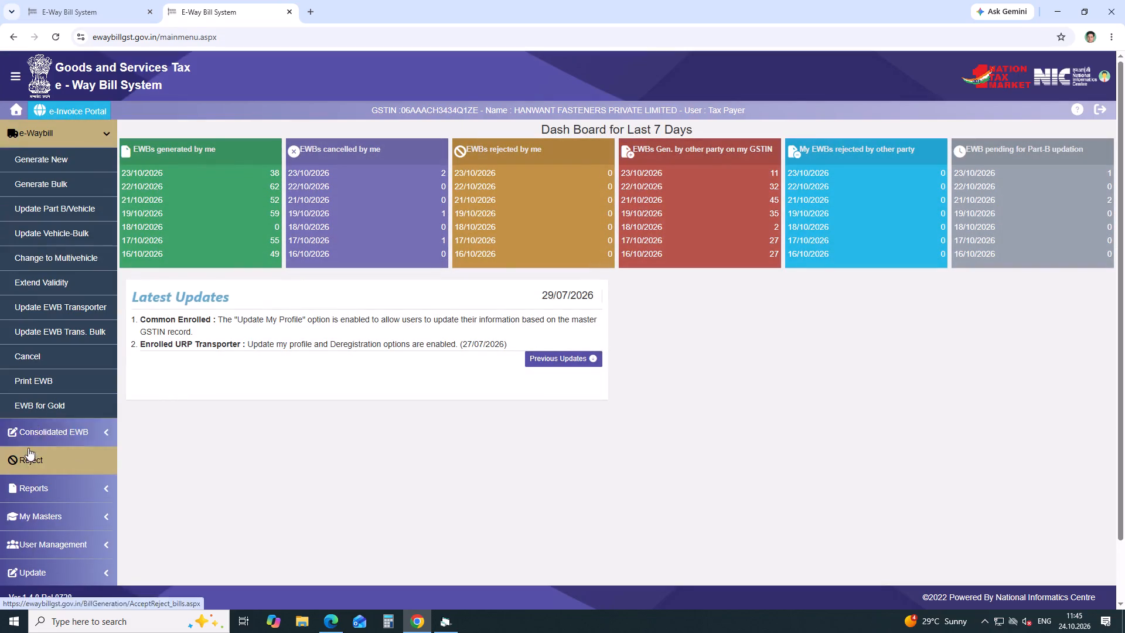
left_click(70, 377)
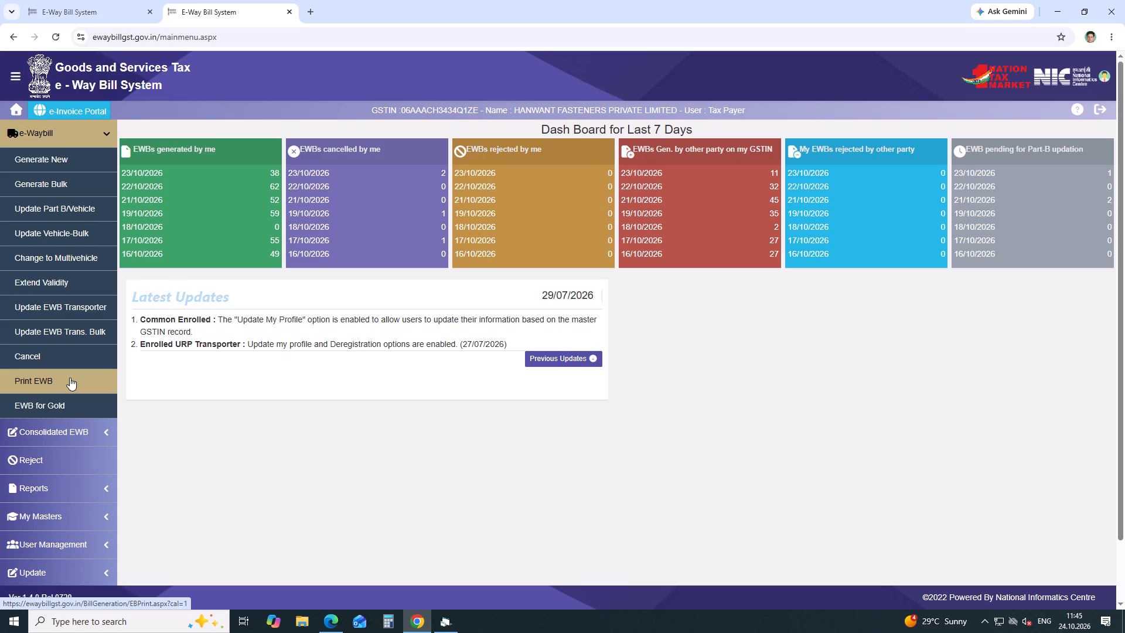
left_click(541, 147)
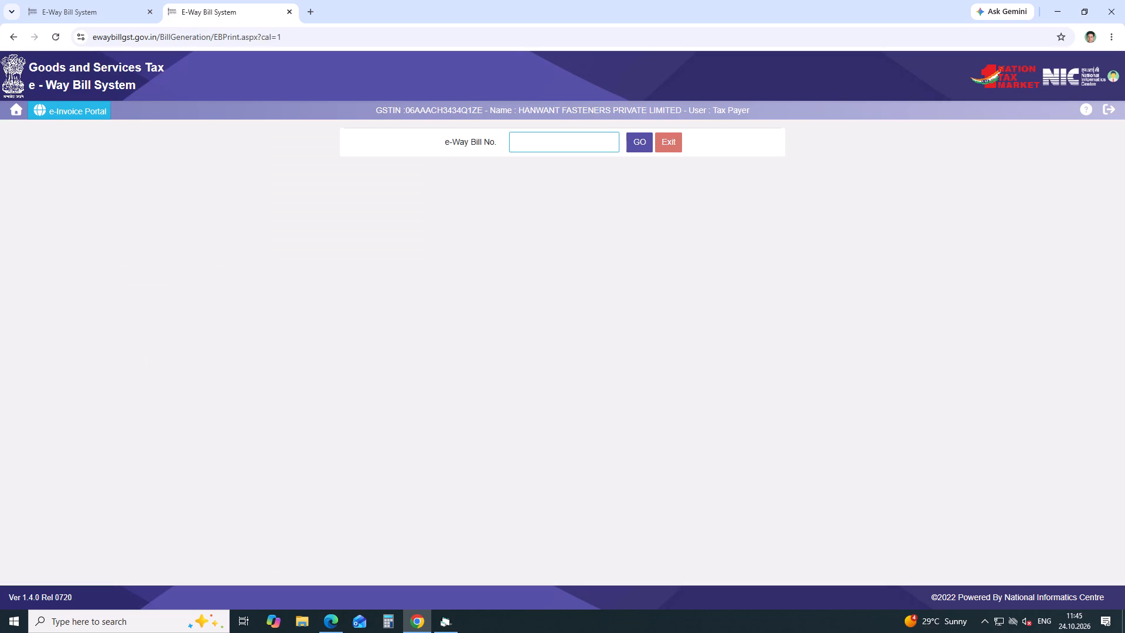
key("ctrl+v")
left_click(634, 143)
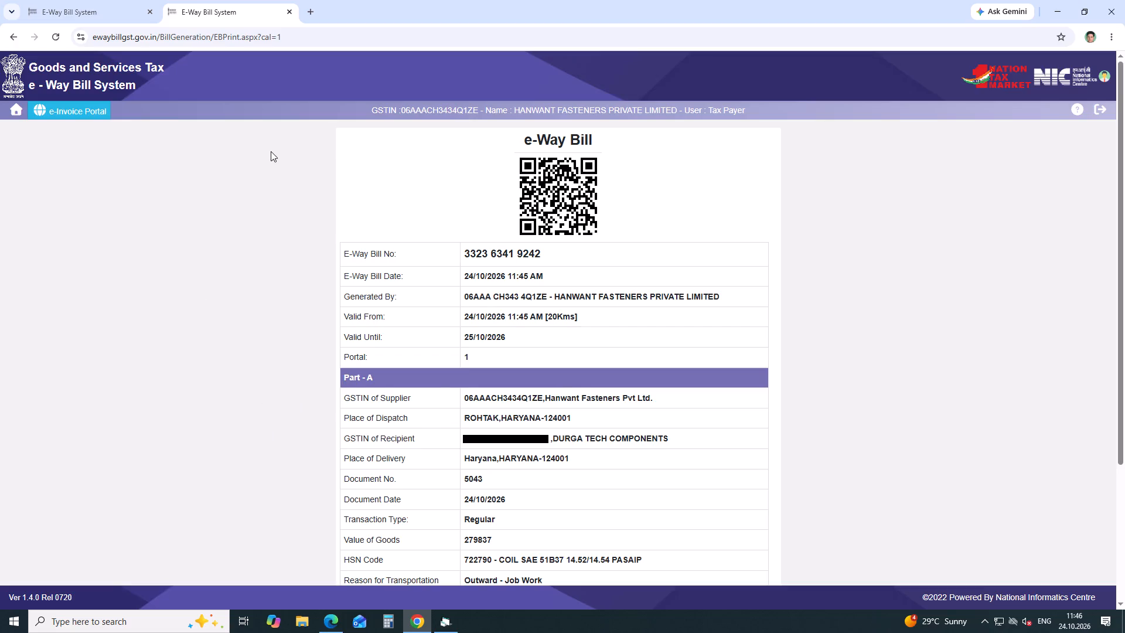
Print two copies of document 5043's e-way bill on the HP LaserJet M1005 in portrait layout.
scroll(388, 350, "down", 7)
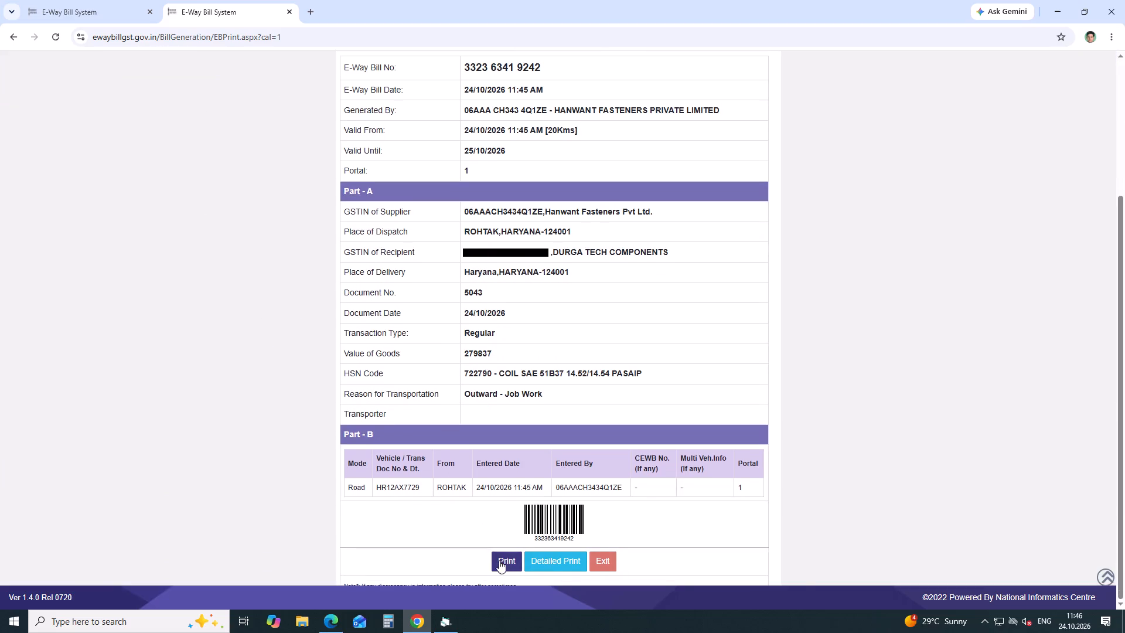
left_click(500, 561)
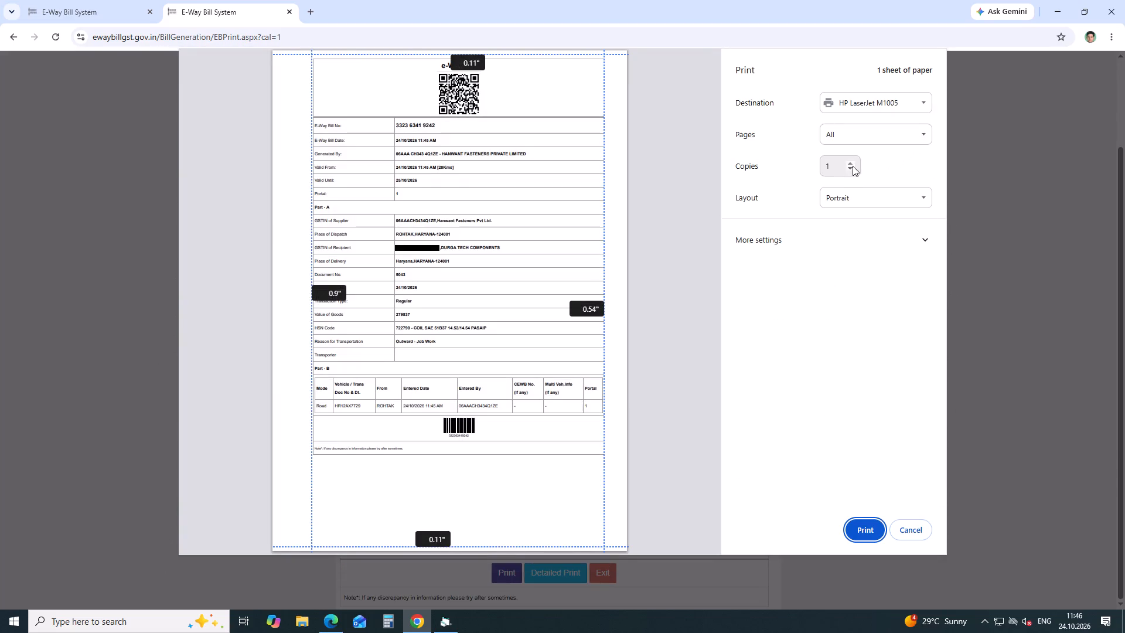
left_click(850, 163)
left_click(865, 533)
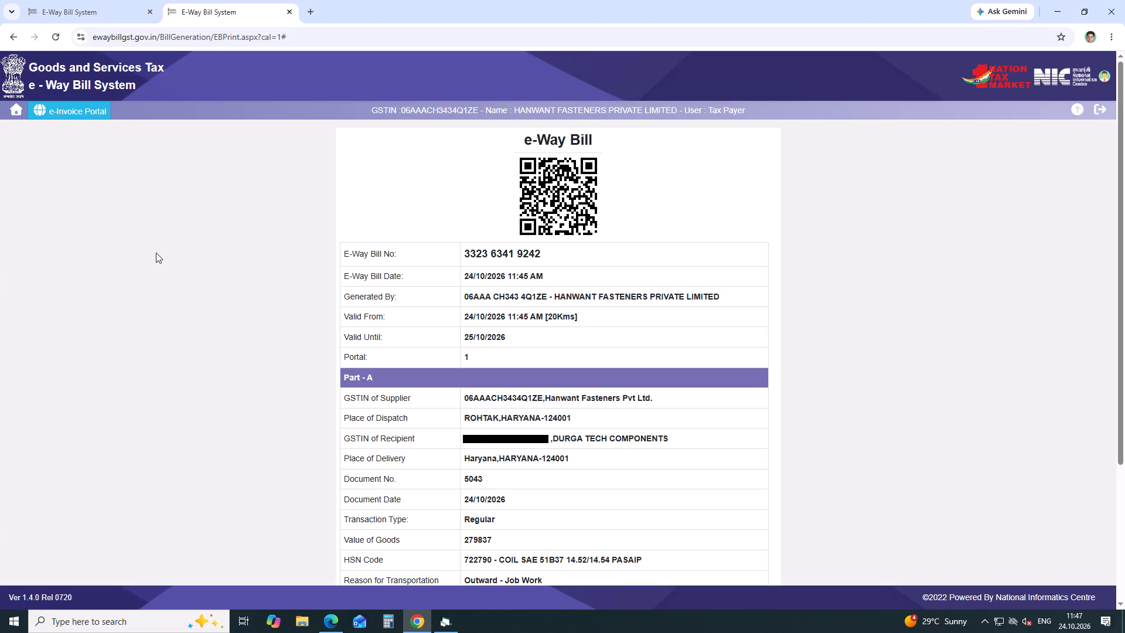
Copy document 5044's e-way bill number from the bulk generation results and open that bill through Print EWB in the duplicate tab.
left_click(85, 9)
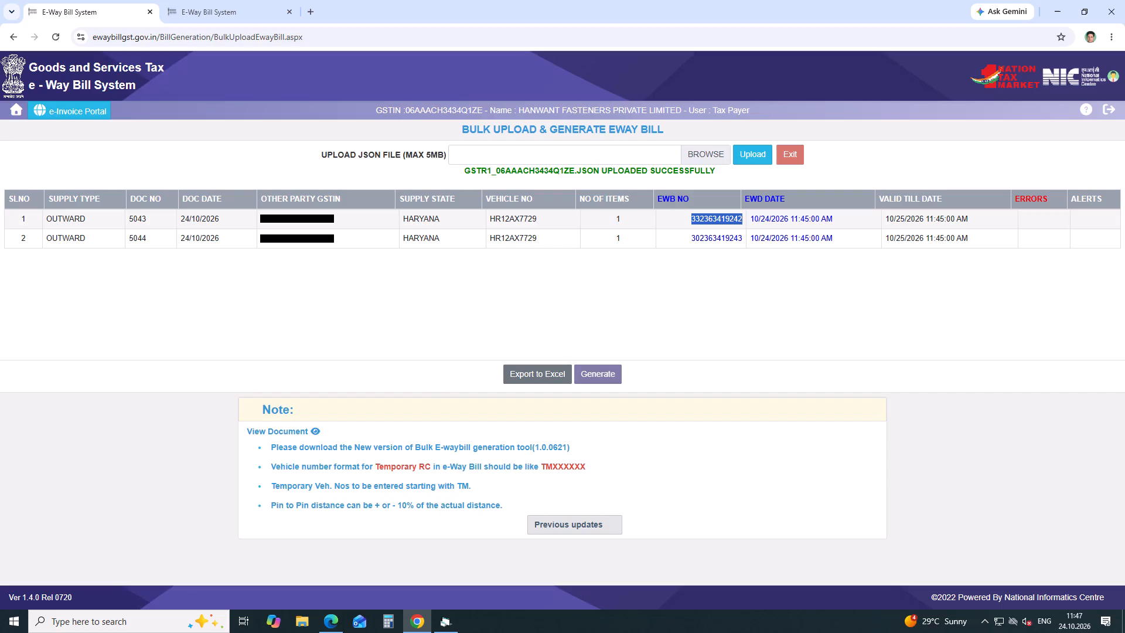
left_click_drag(742, 240, 677, 237)
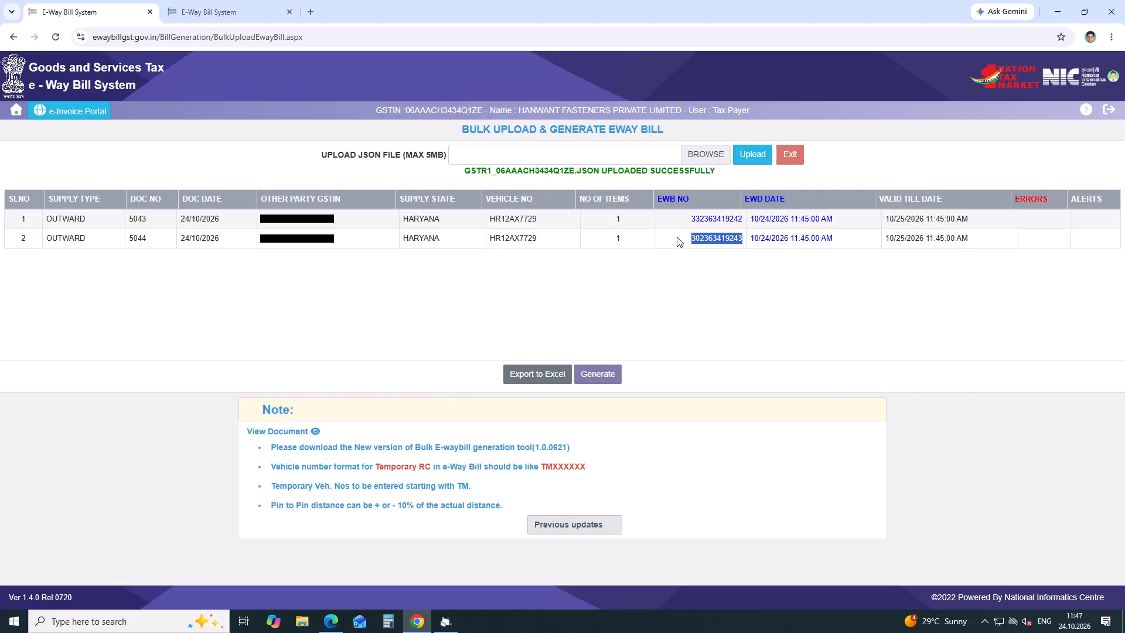
key("ctrl+c")
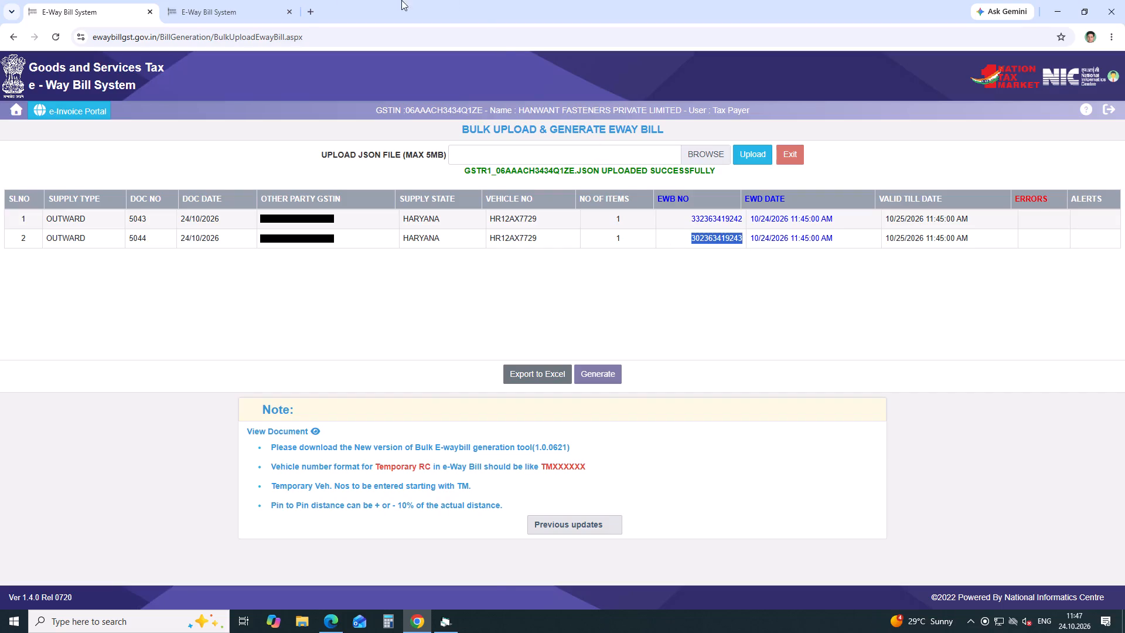
left_click(256, 12)
left_click(14, 111)
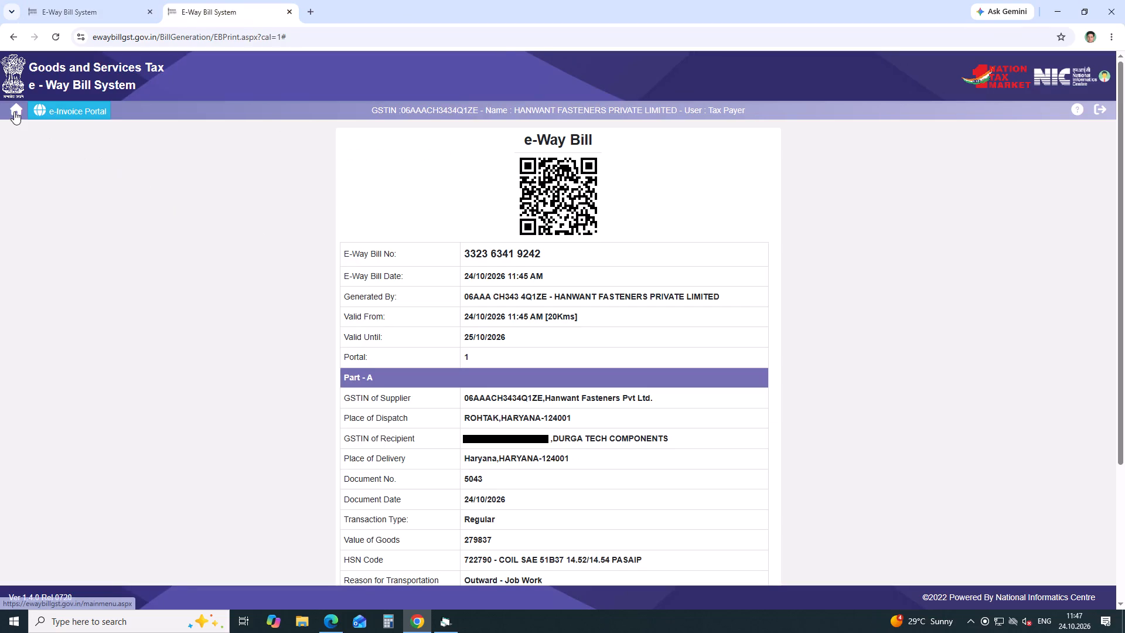
left_click(27, 131)
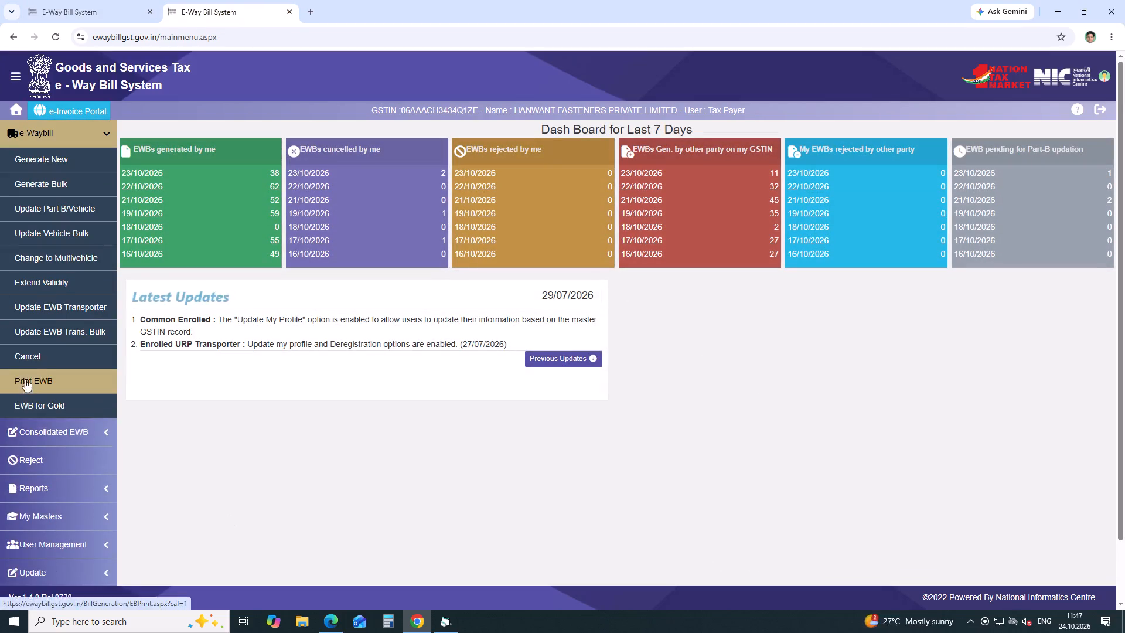
left_click(43, 383)
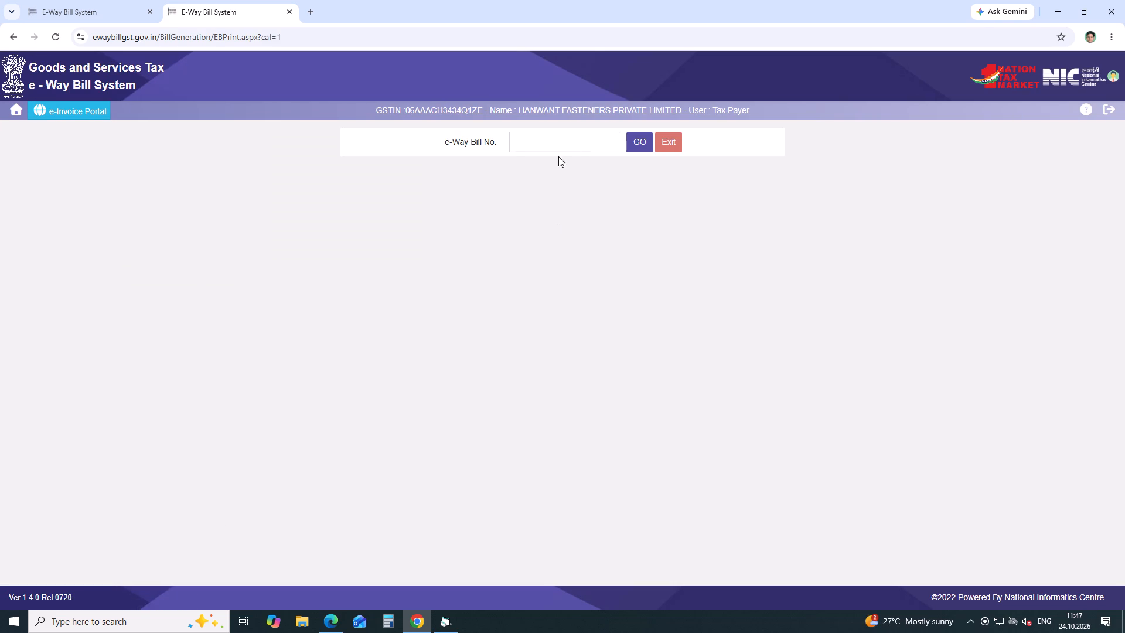
left_click(560, 145)
key("ctrl+v")
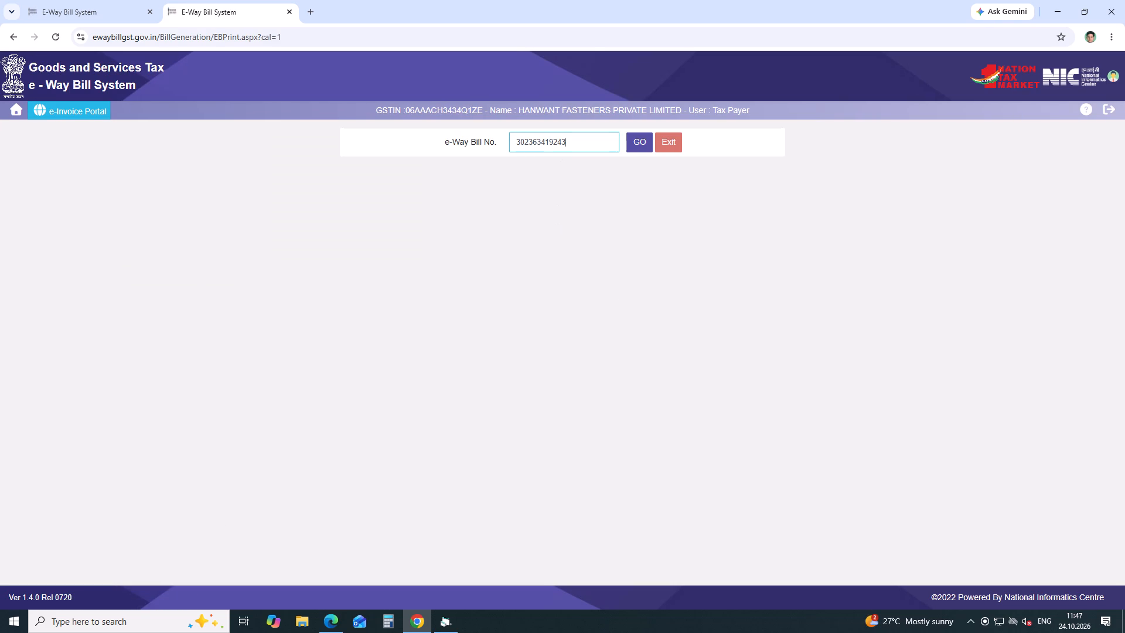
left_click(634, 147)
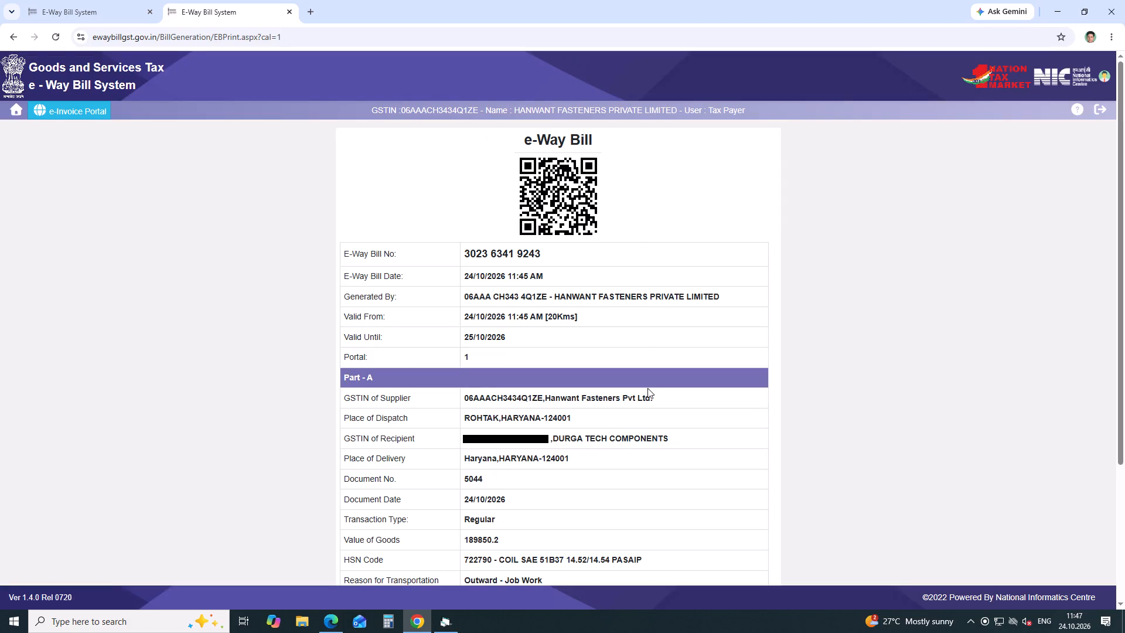
Print two copies of document 5044's e-way bill on the HP LaserJet M1005 in portrait layout.
scroll(561, 274, "down", 1)
scroll(561, 274, "up", 1)
scroll(561, 274, "down", 6)
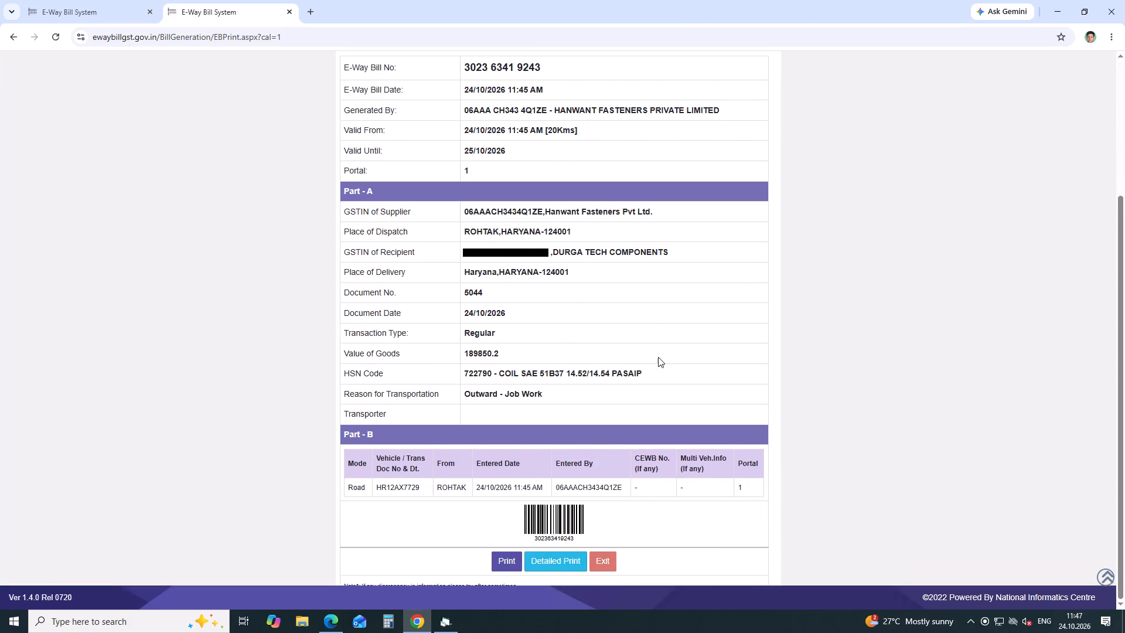
left_click(500, 558)
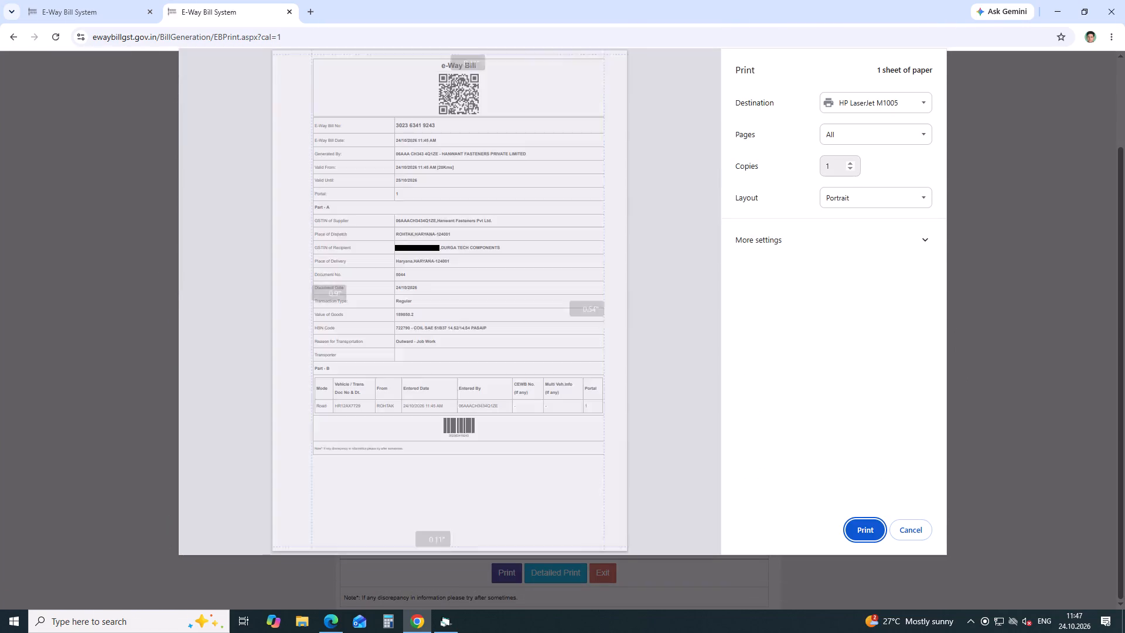
left_click(850, 163)
left_click(862, 529)
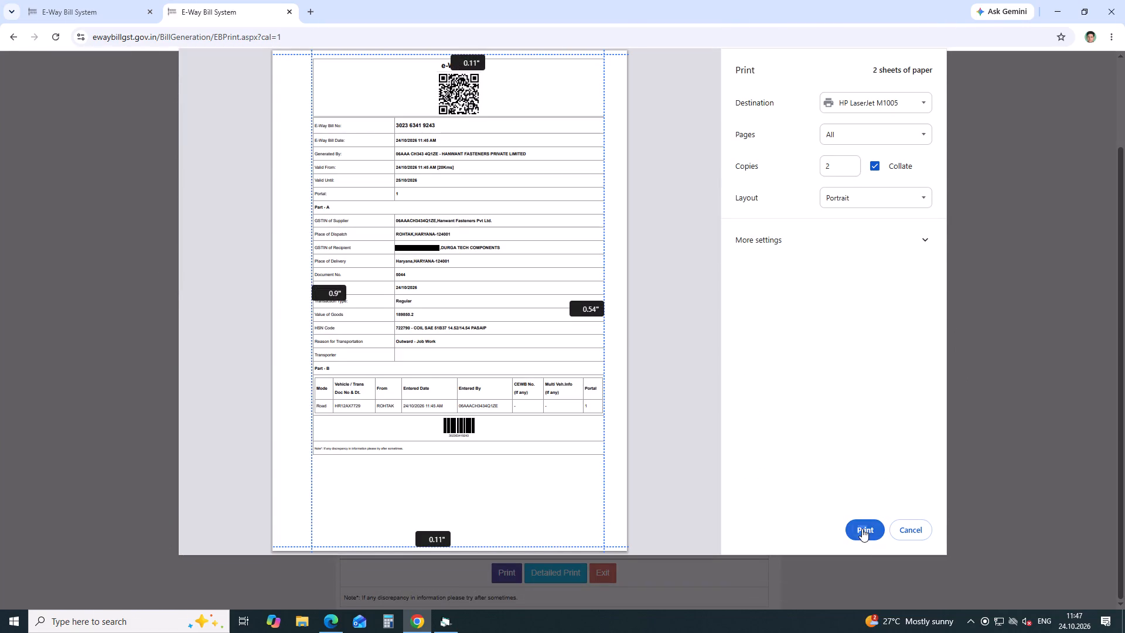
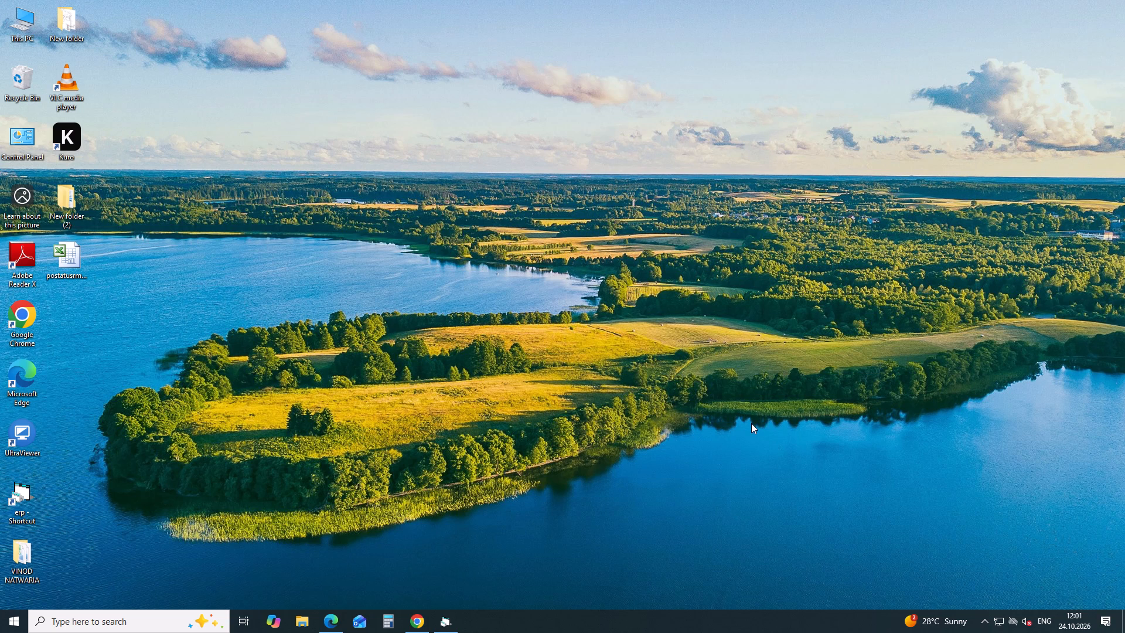
Switch to AutoFast@ERP, re-enter the Job Work System with a server reconnection, and open the second-operation job card against batch number.
left_click(441, 626)
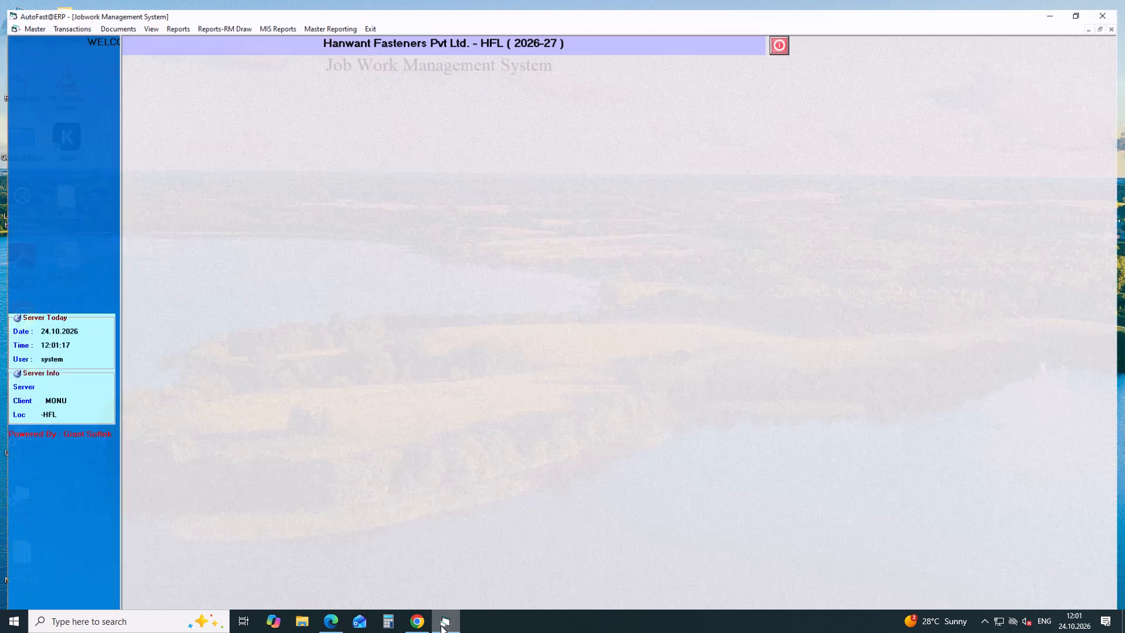
left_click(373, 18)
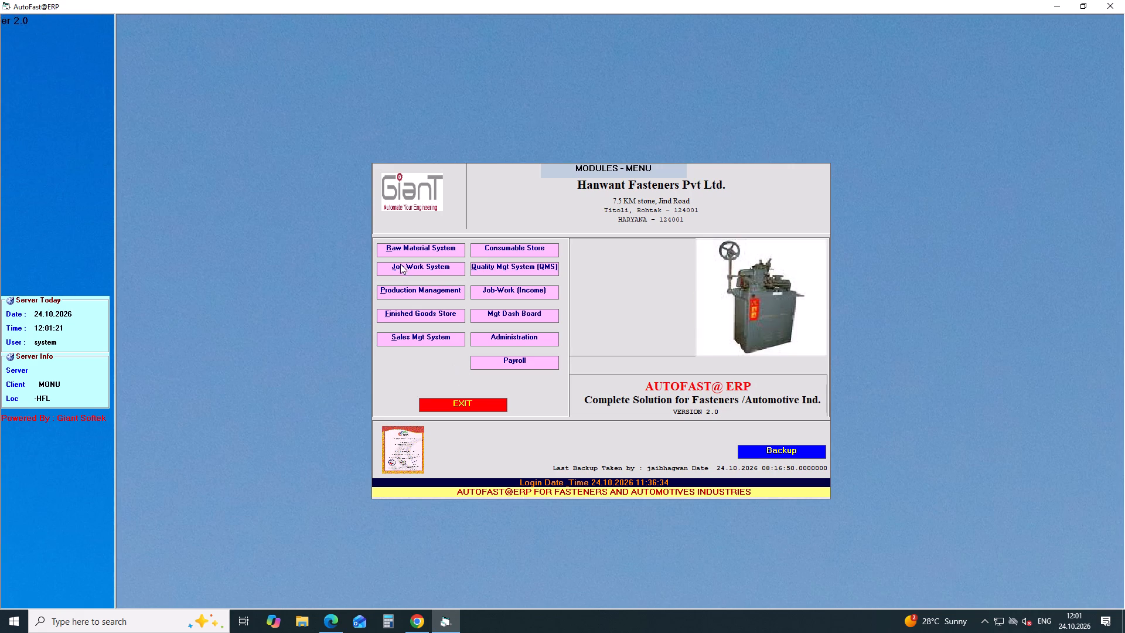
left_click(402, 270)
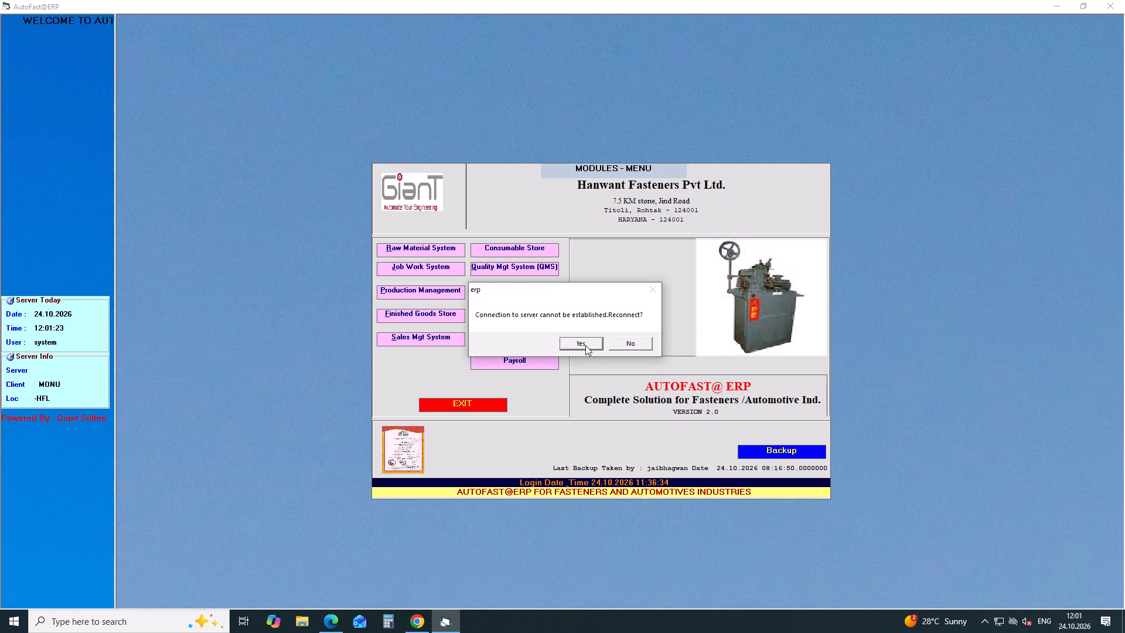
left_click(585, 345)
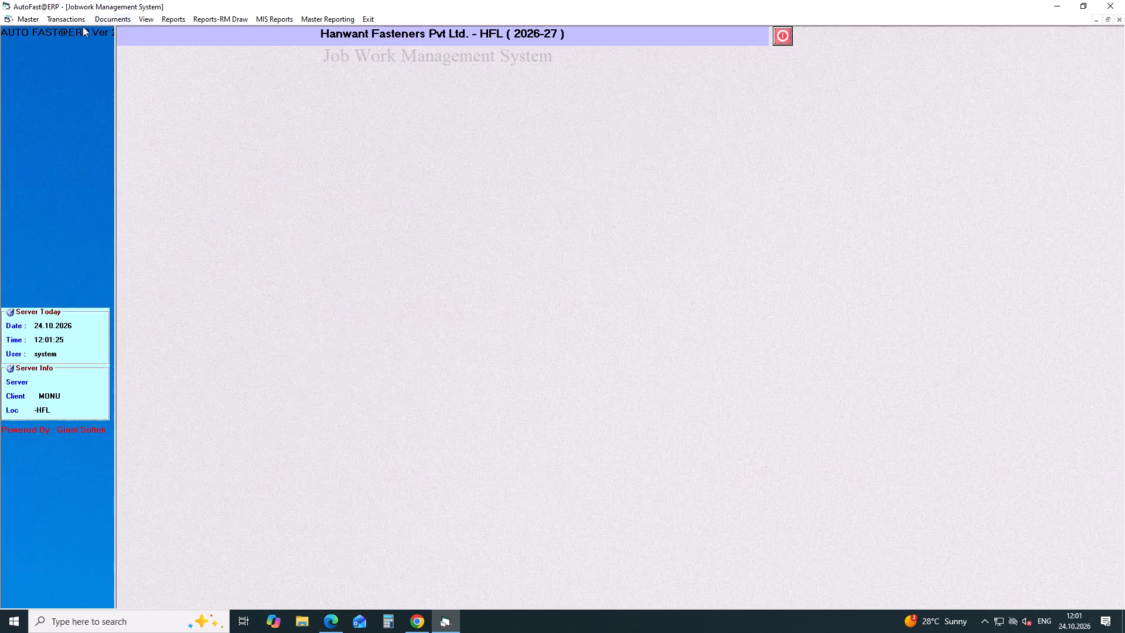
left_click(64, 22)
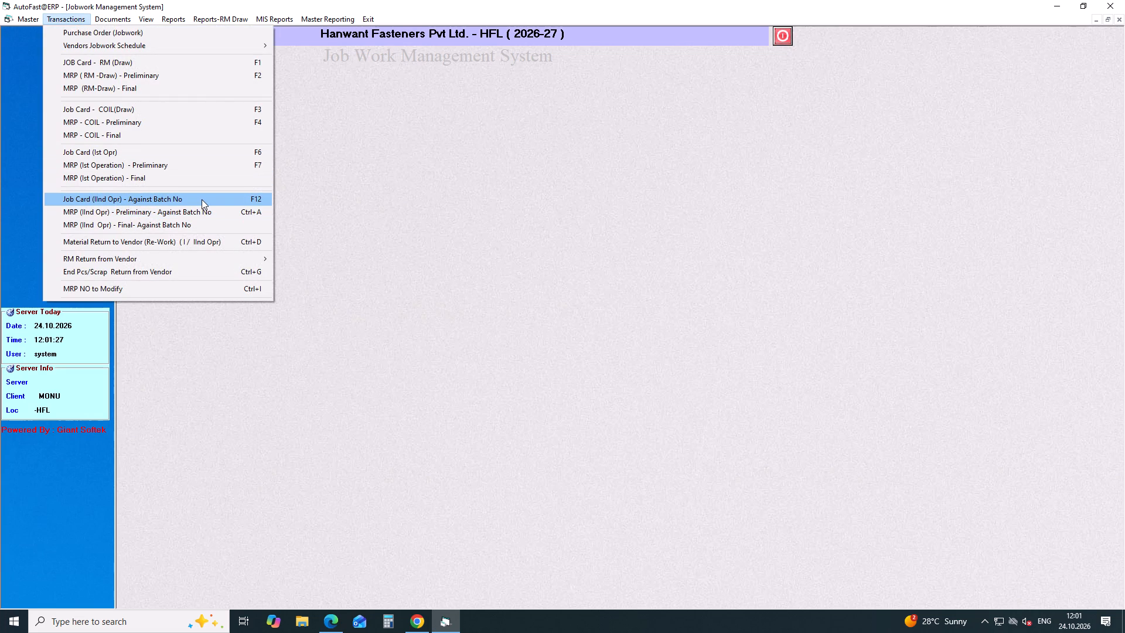
left_click(202, 199)
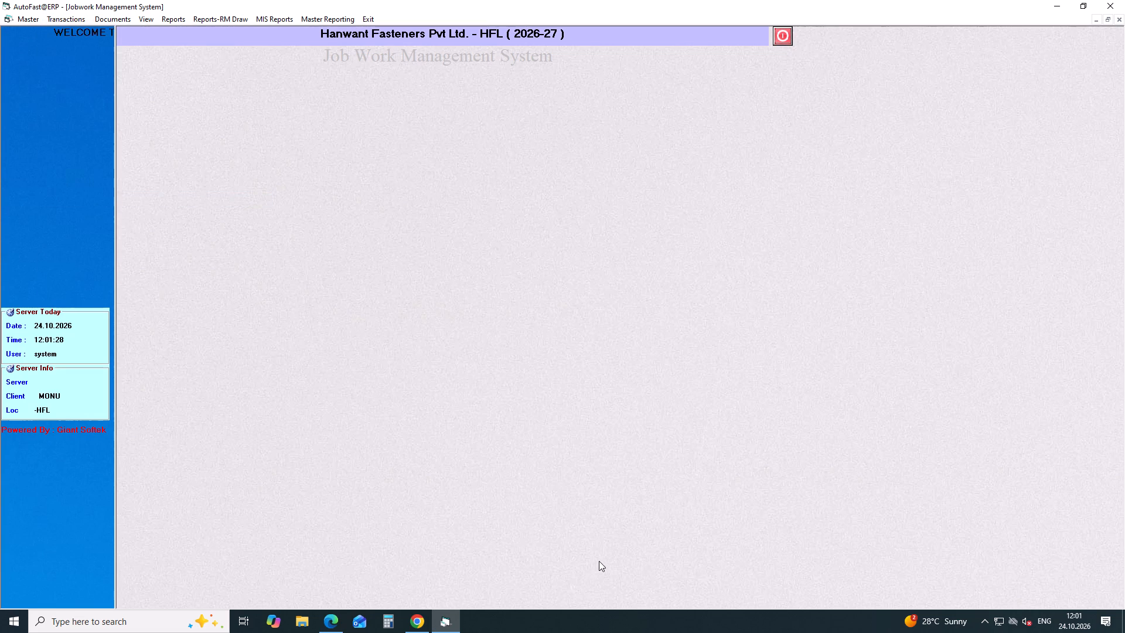
left_click(418, 488)
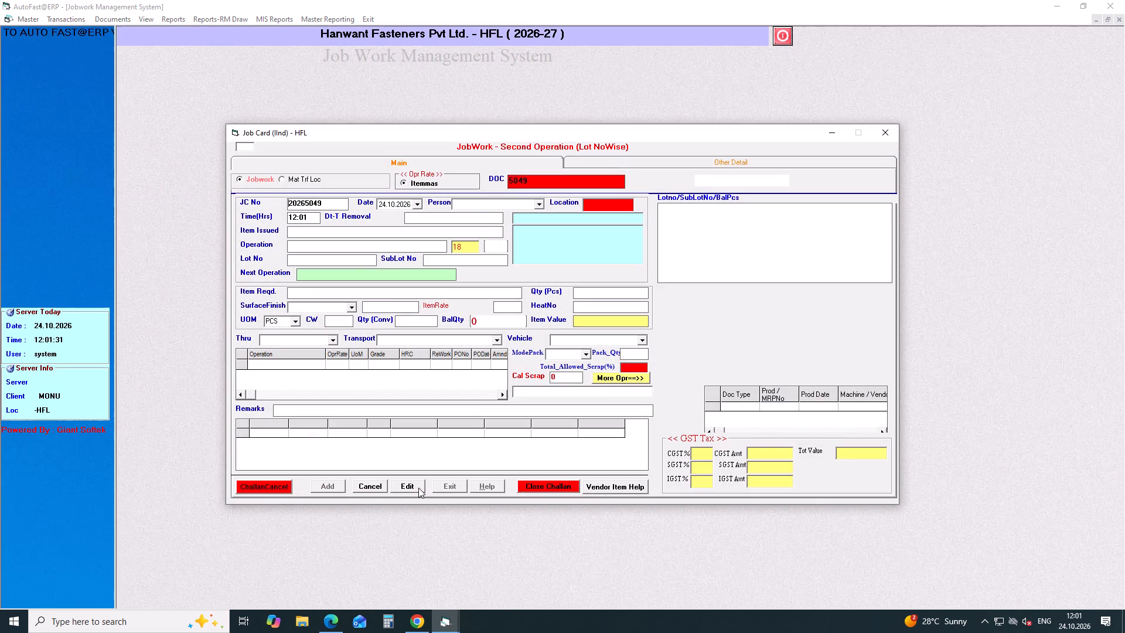
left_click(334, 206)
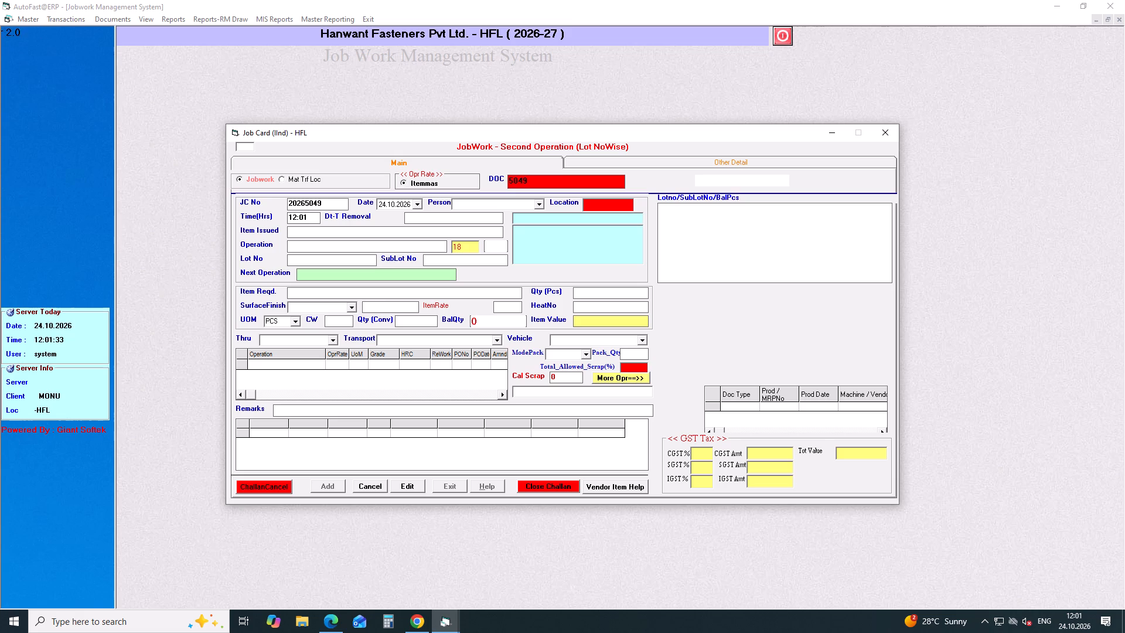
key("BackSpace")
key("8")
key("Return")
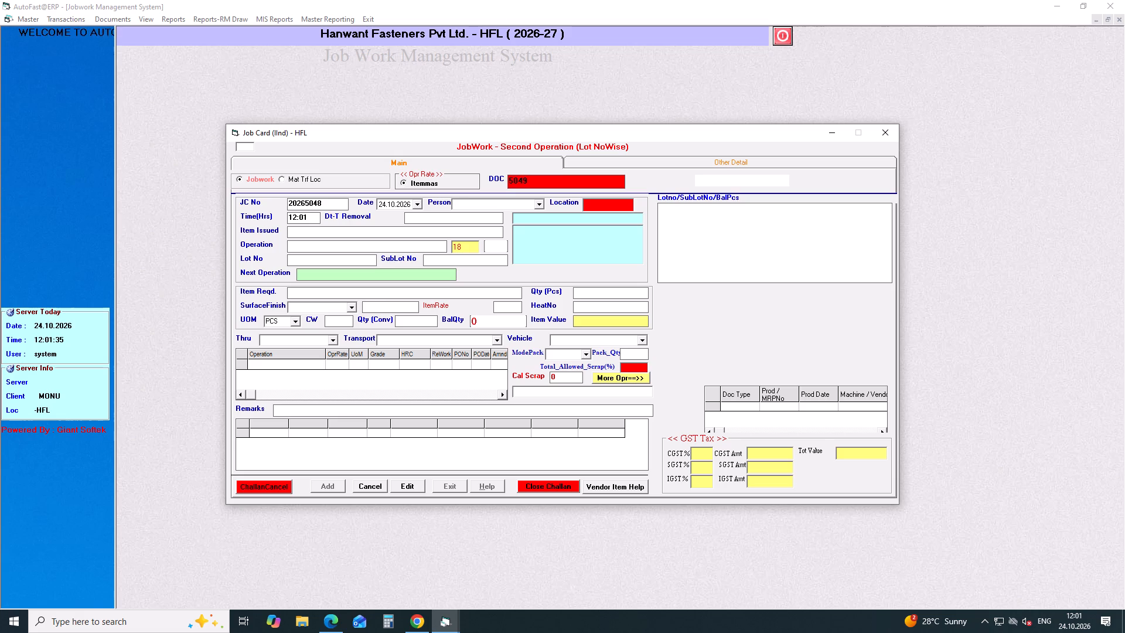
key("Return")
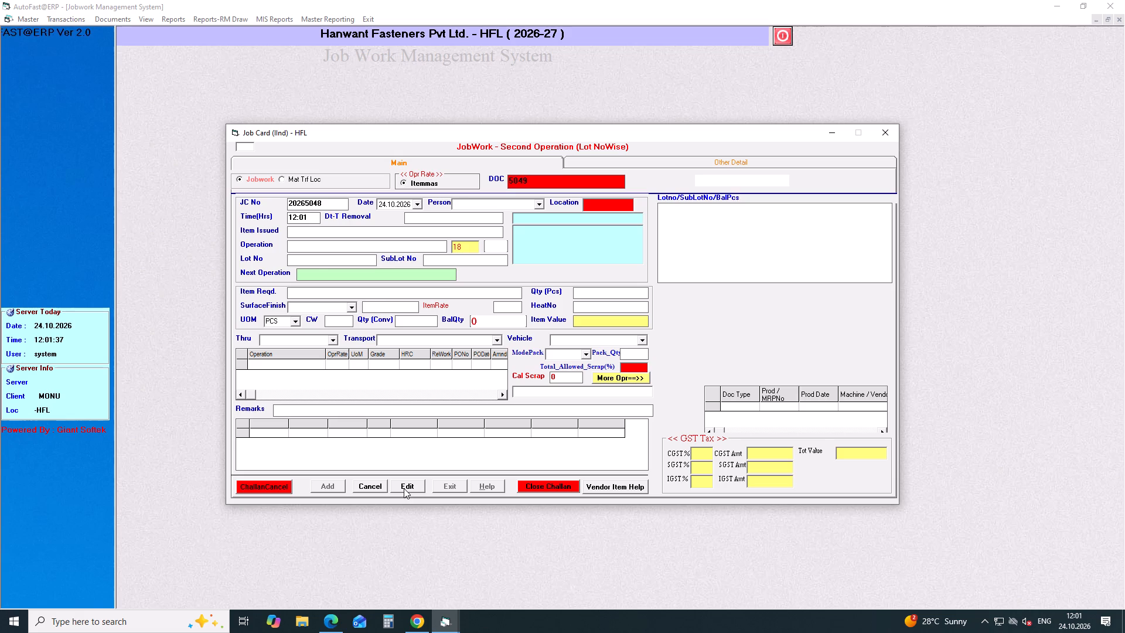
left_click(404, 488)
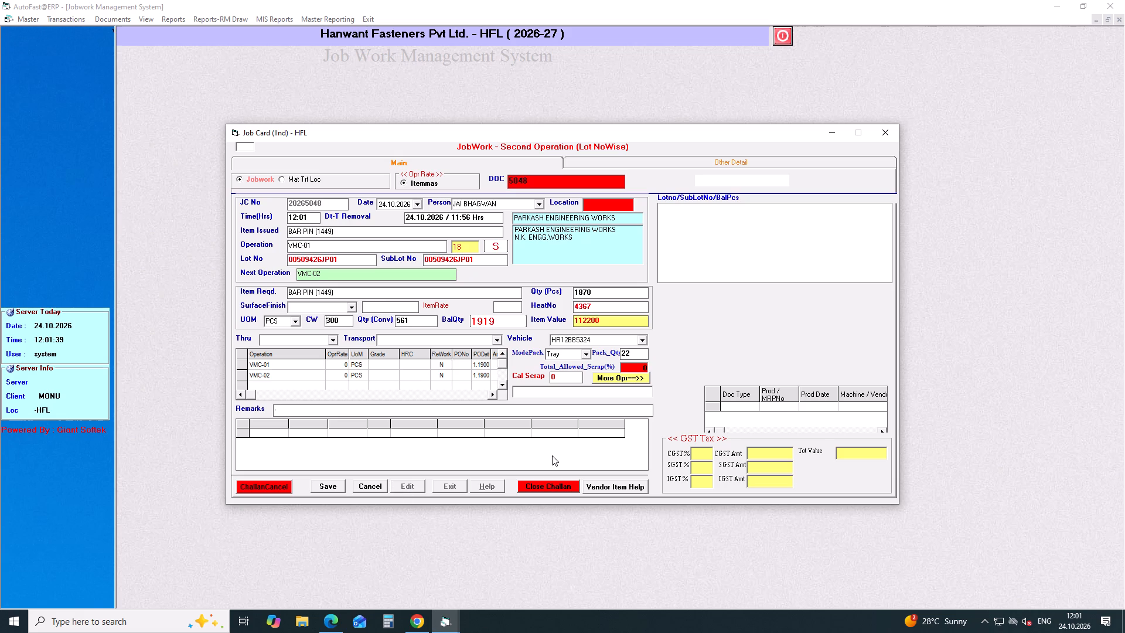
Set the BAR PIN (1449) quantity to 1375 pieces and recalculate the job card's converted quantity and item value.
left_click(599, 292)
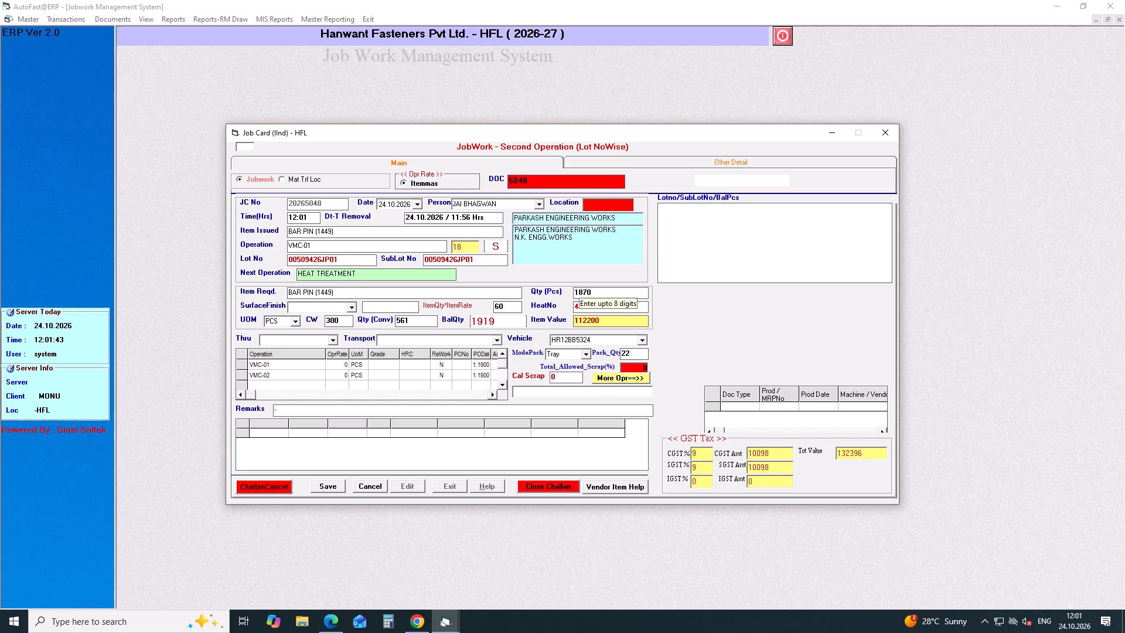
key("BackSpace")
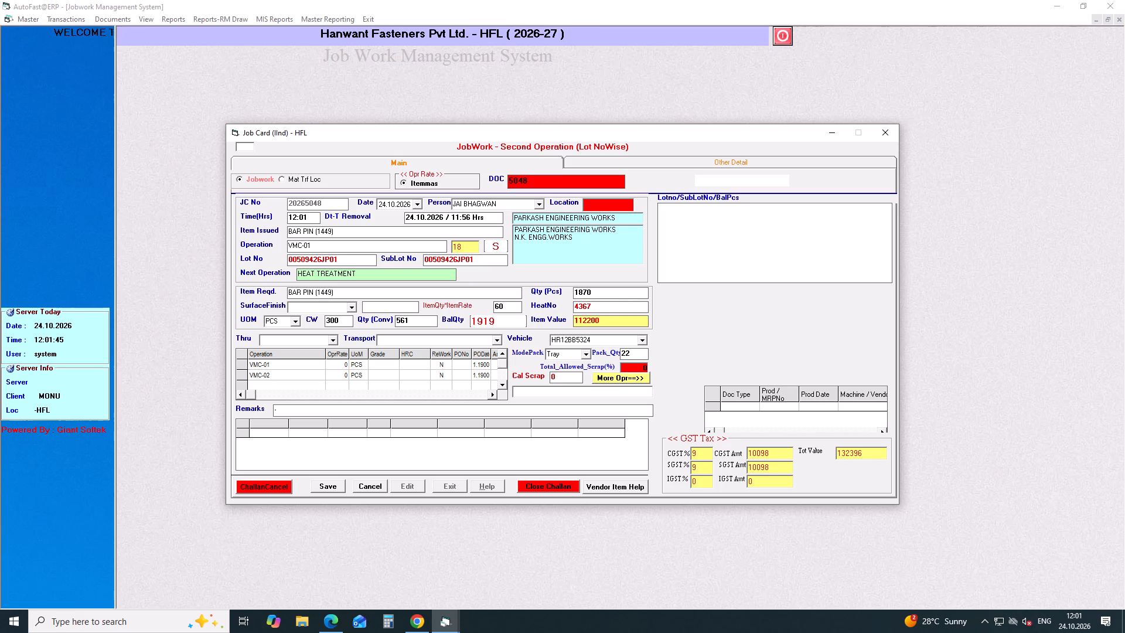
left_click(599, 292)
key("BackSpace")
key("BackSpace")
key("BackSpace")
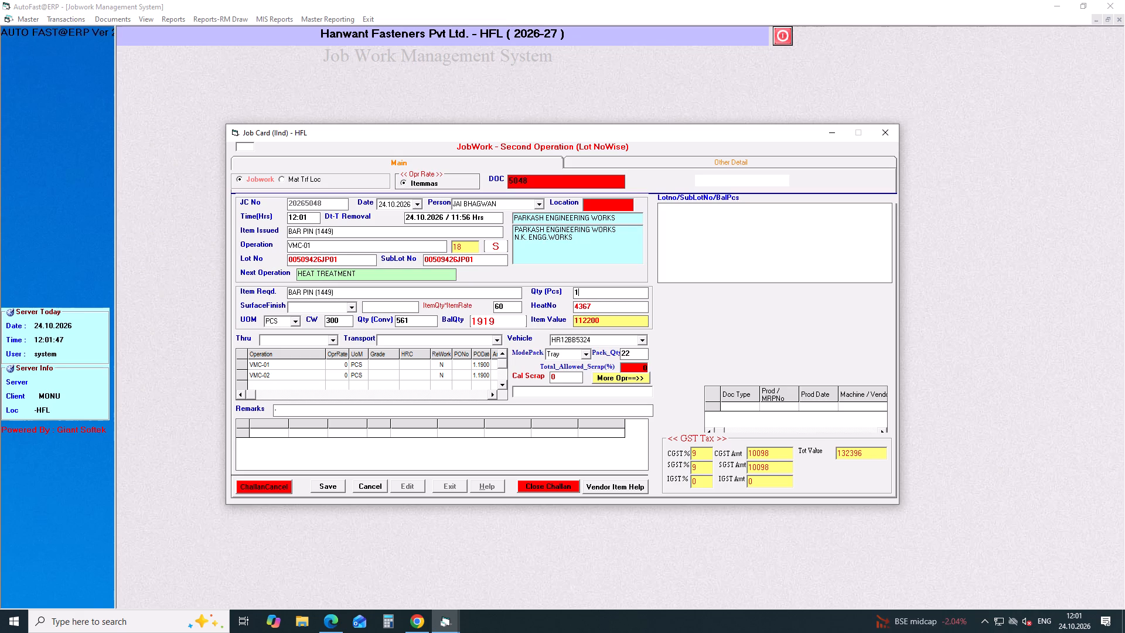
type("377")
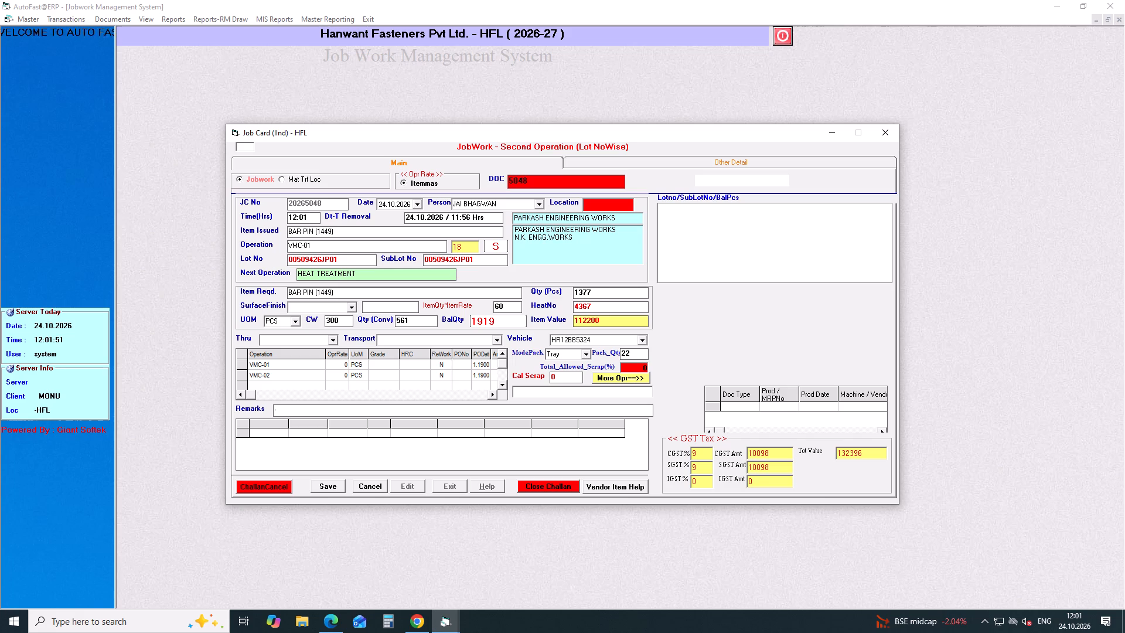
key("BackSpace")
key("5")
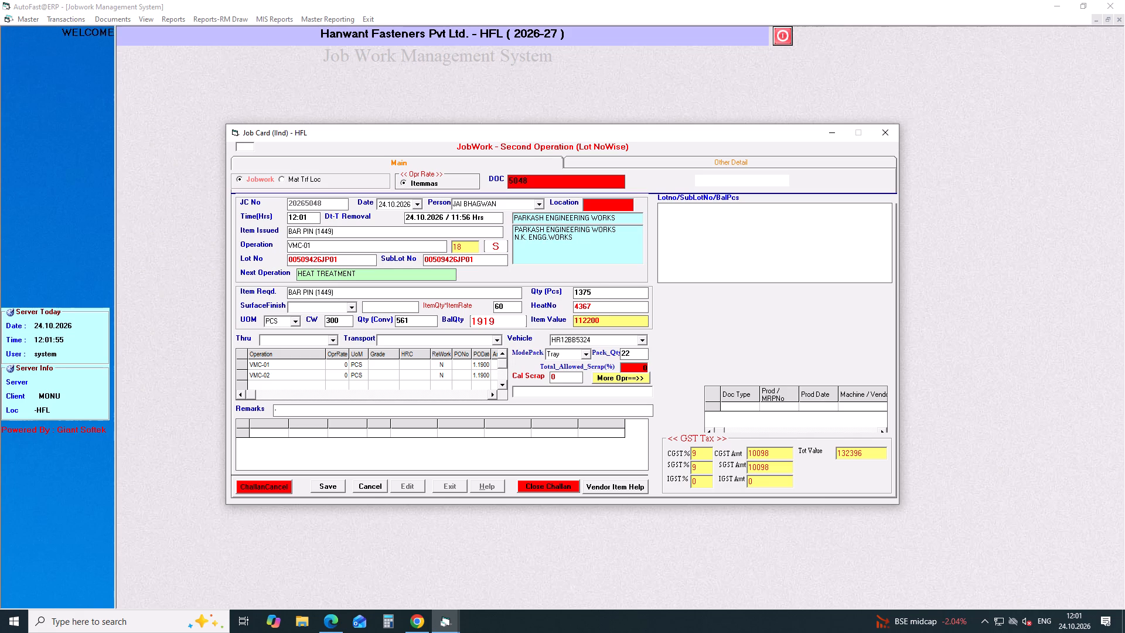
key("Return")
key("Return")
key("Return")
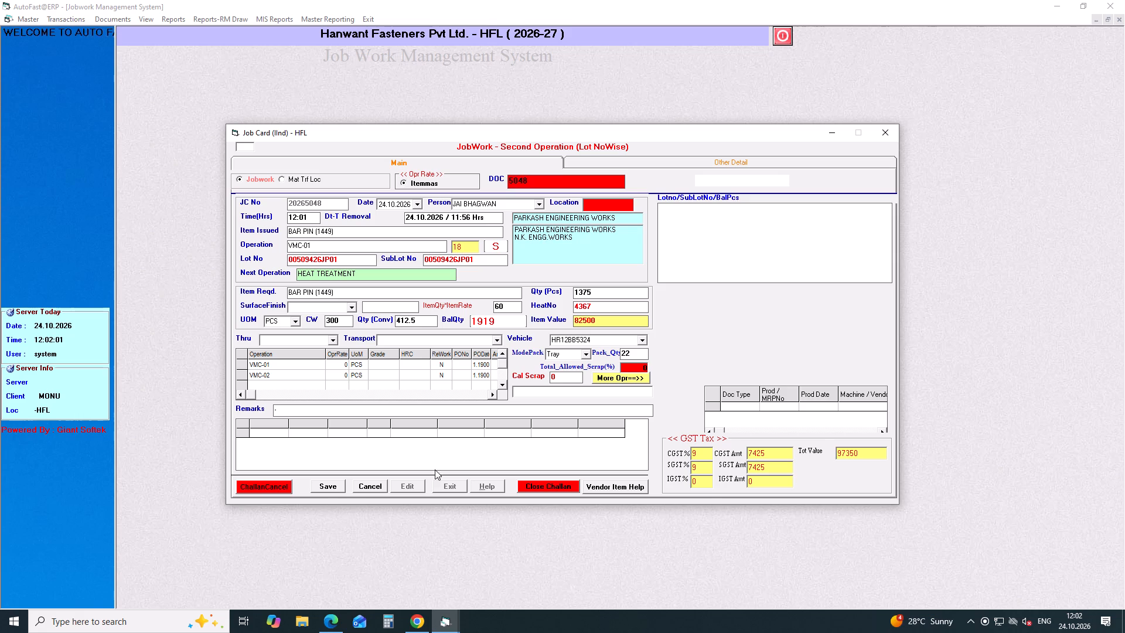
Set the tray pack quantity to 13 and save the updated job card without printing it.
left_click(630, 355)
key("BackSpace")
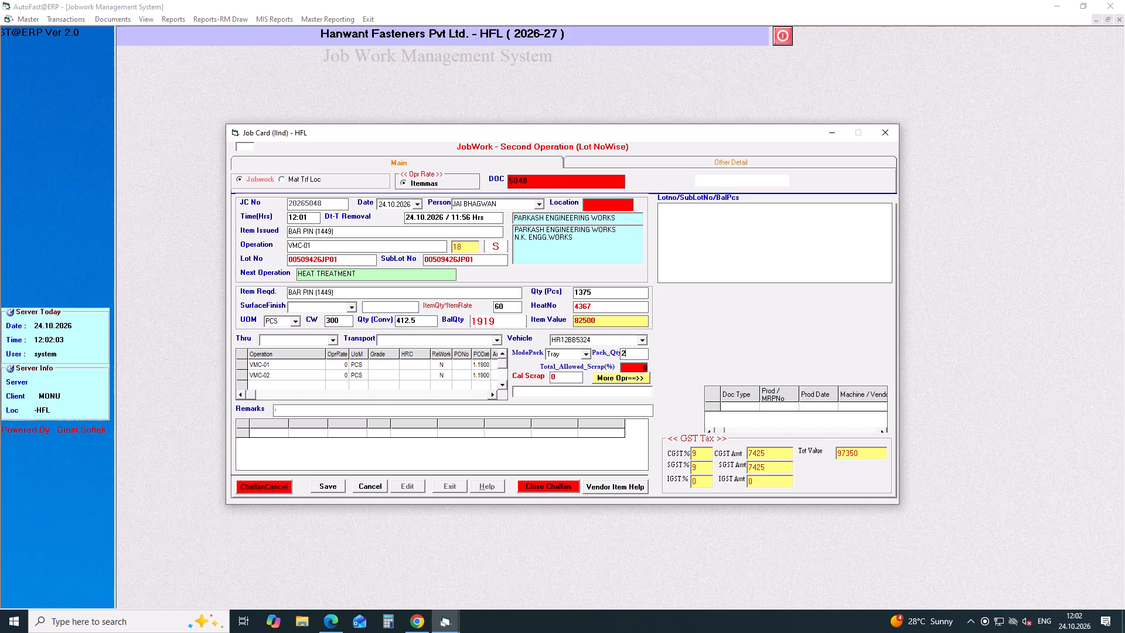
key("BackSpace")
type("13")
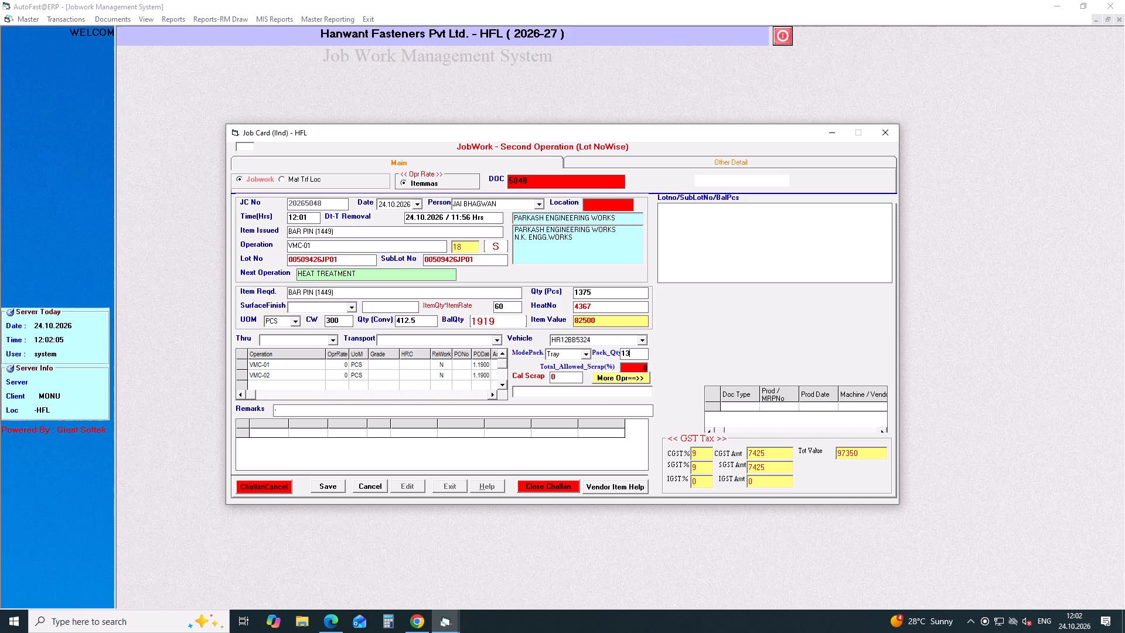
key("Return")
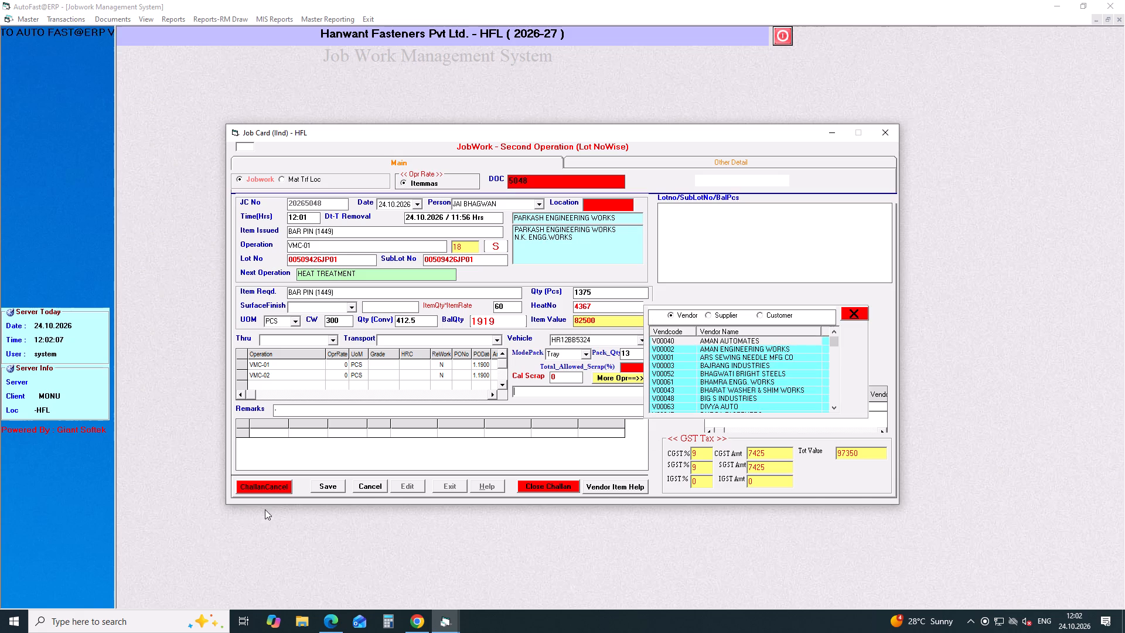
left_click(328, 486)
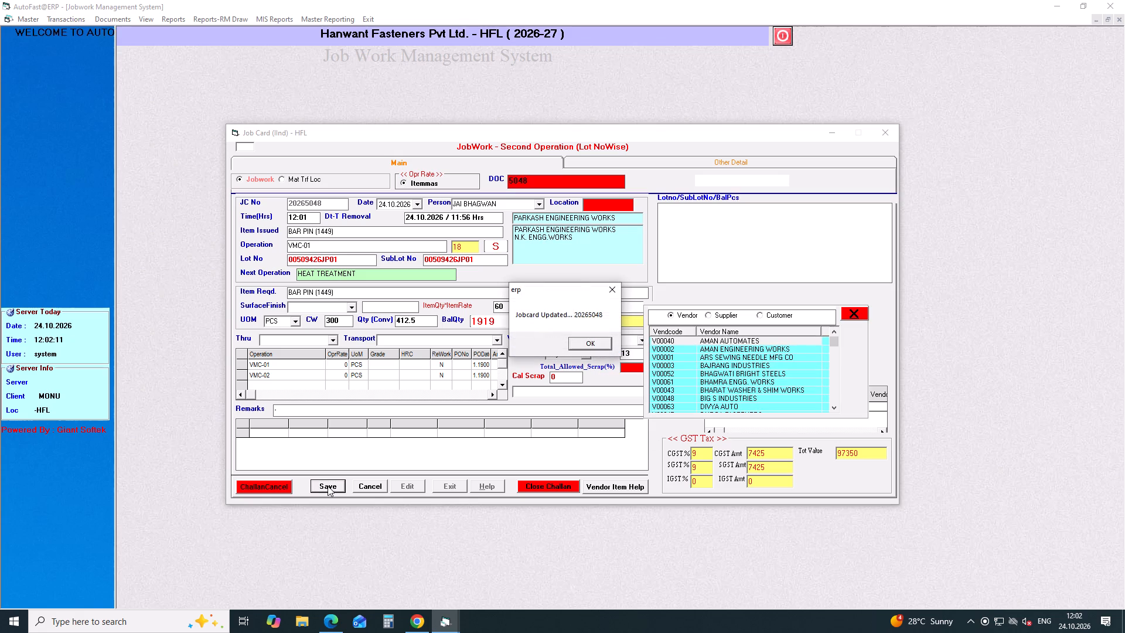
left_click(598, 342)
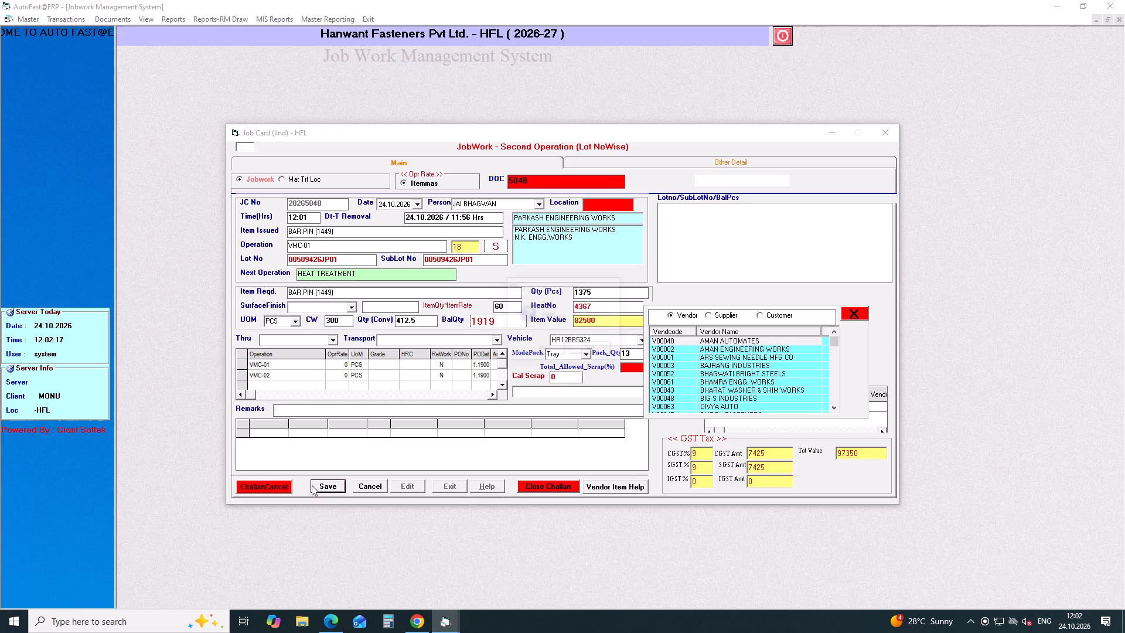
left_click(597, 352)
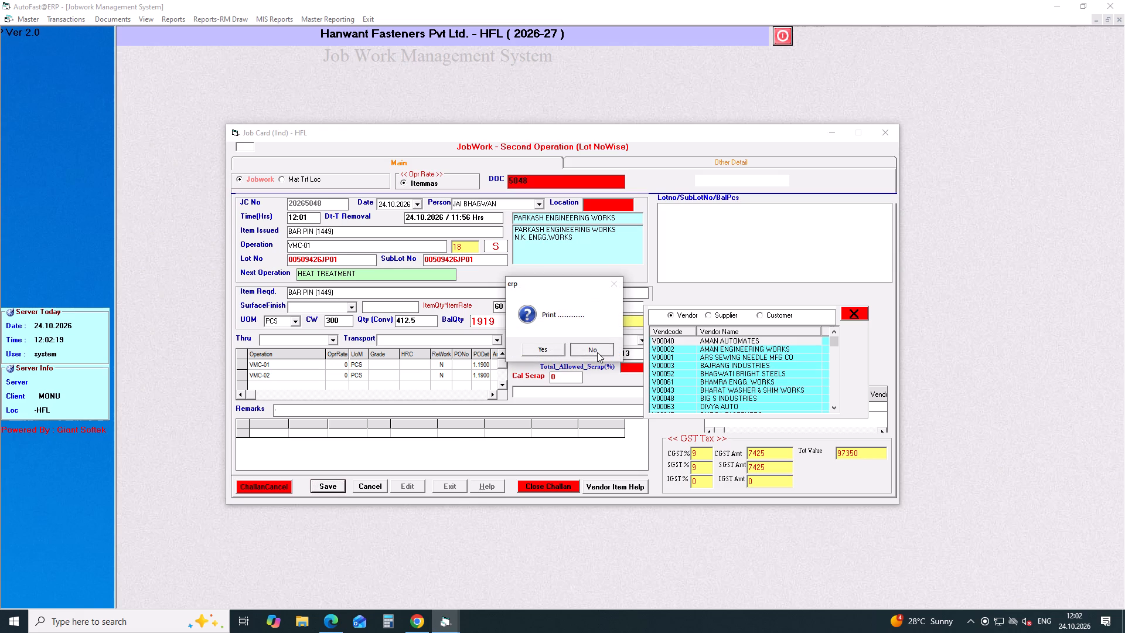